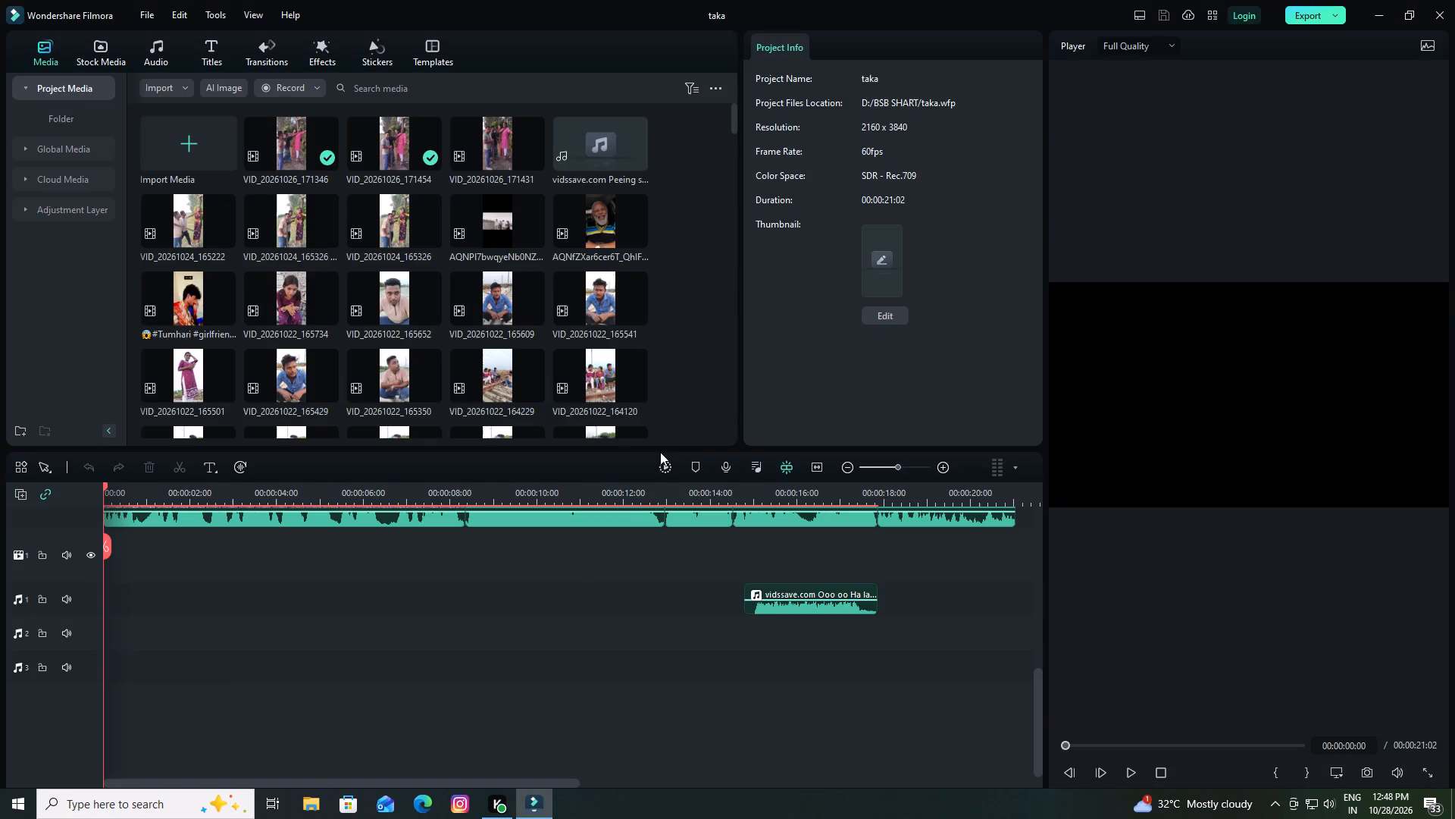
Delete the first, second and fourth clips from the main video track, keeping the vidssave and only hassi clips.
scroll(424, 255, down, 10)
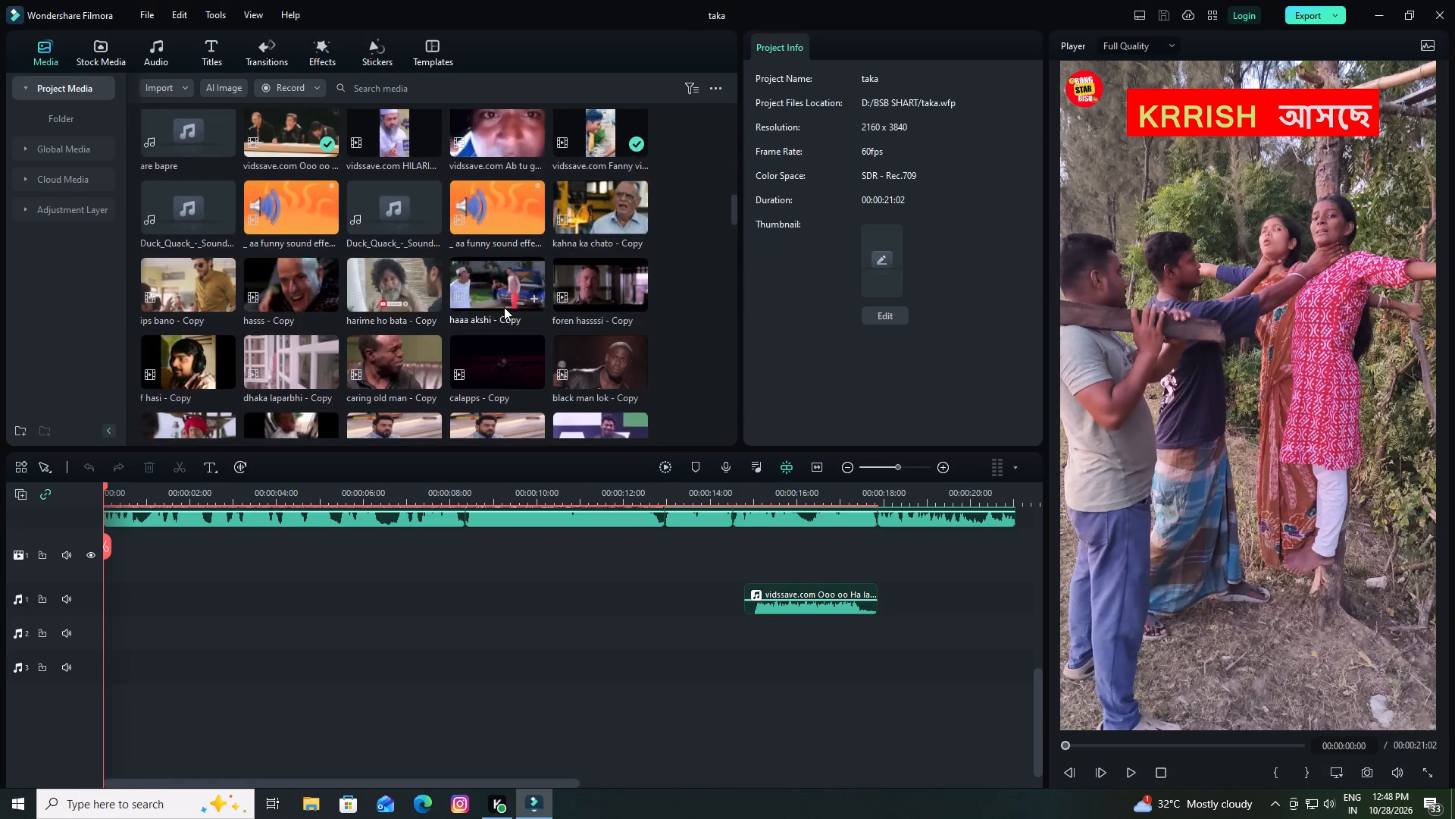
scroll(504, 307, down, 1)
scroll(192, 562, up, 4)
scroll(359, 605, up, 2)
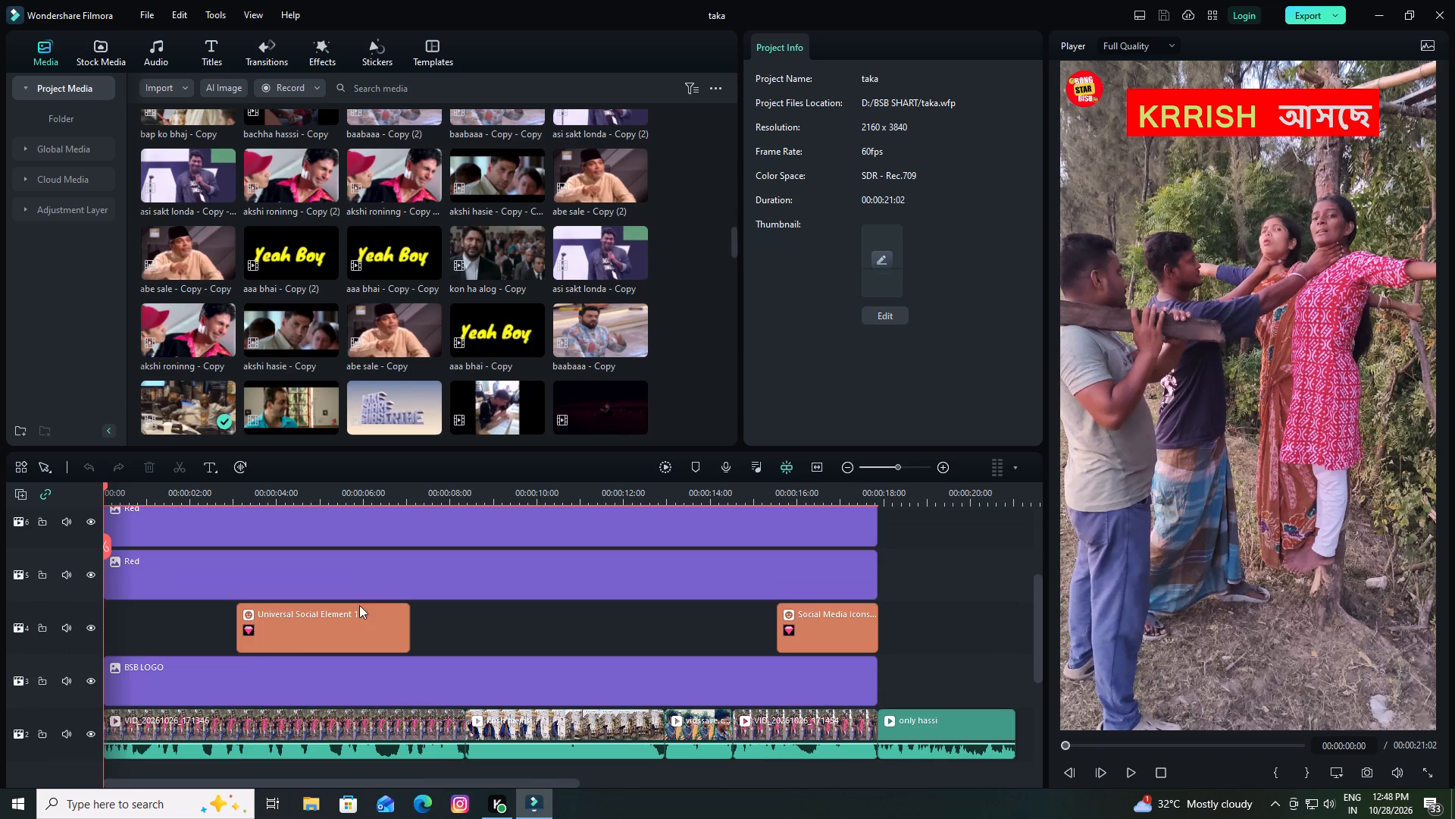
click(286, 737)
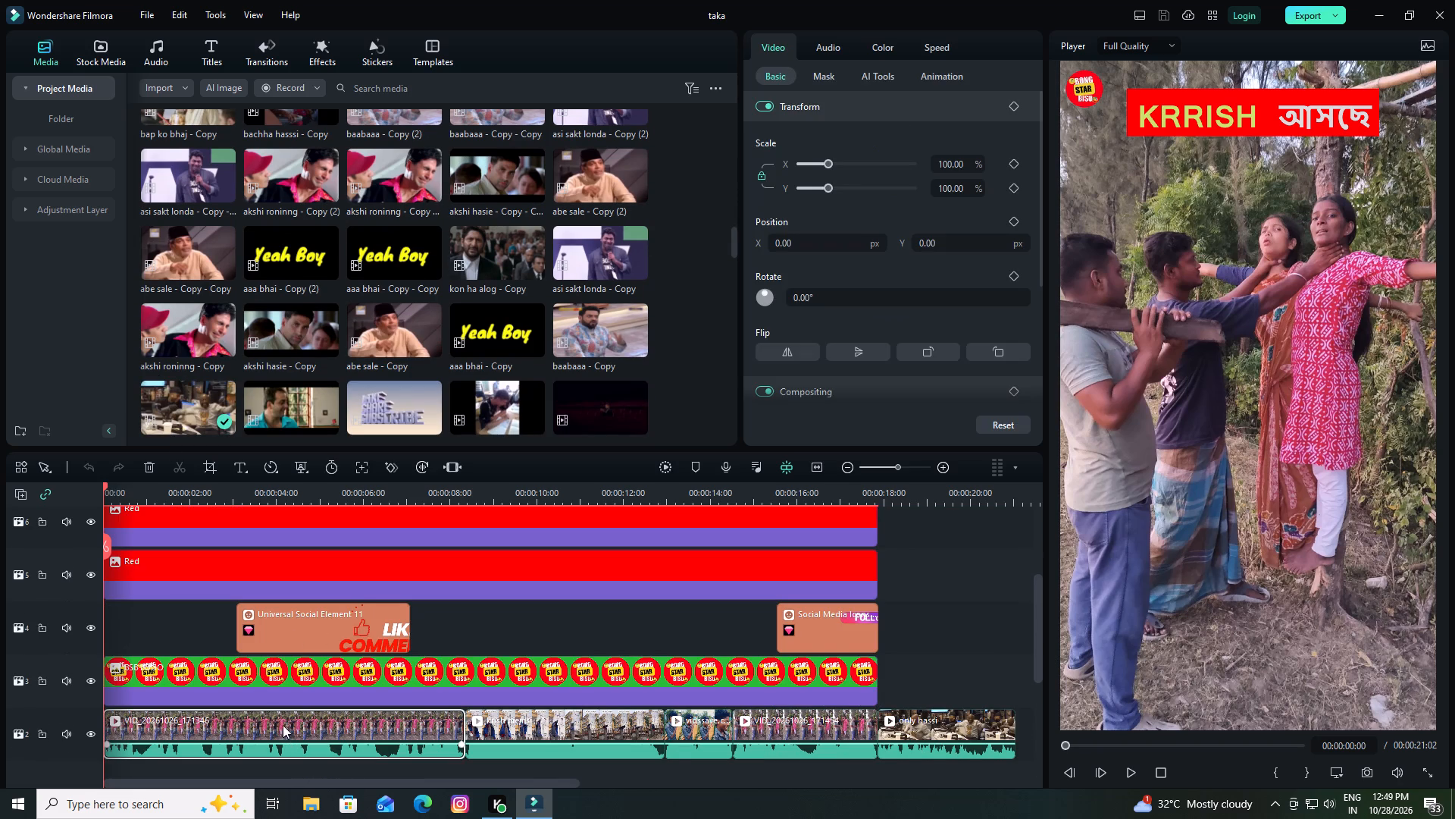
click(149, 469)
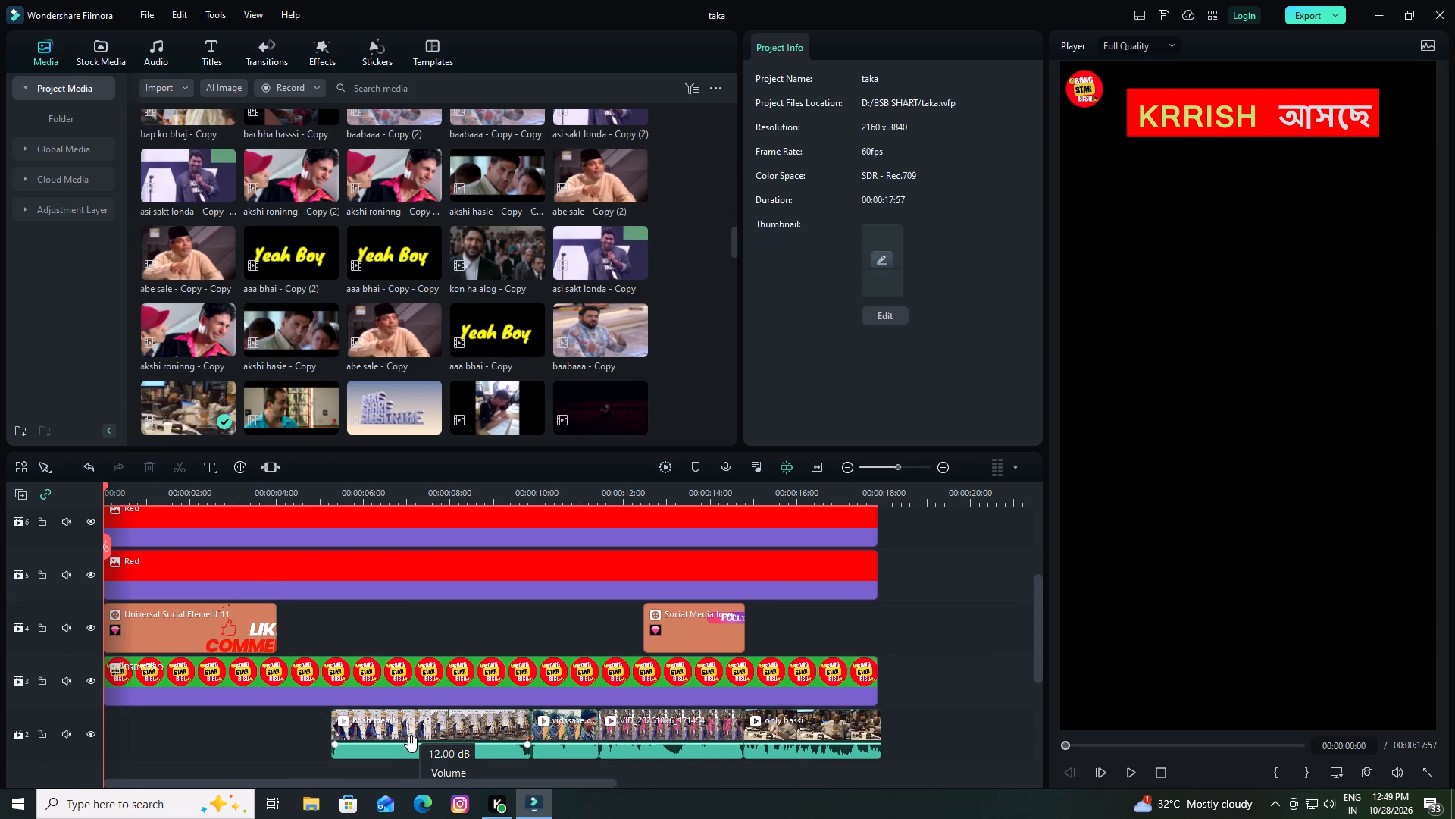
click(413, 742)
click(389, 719)
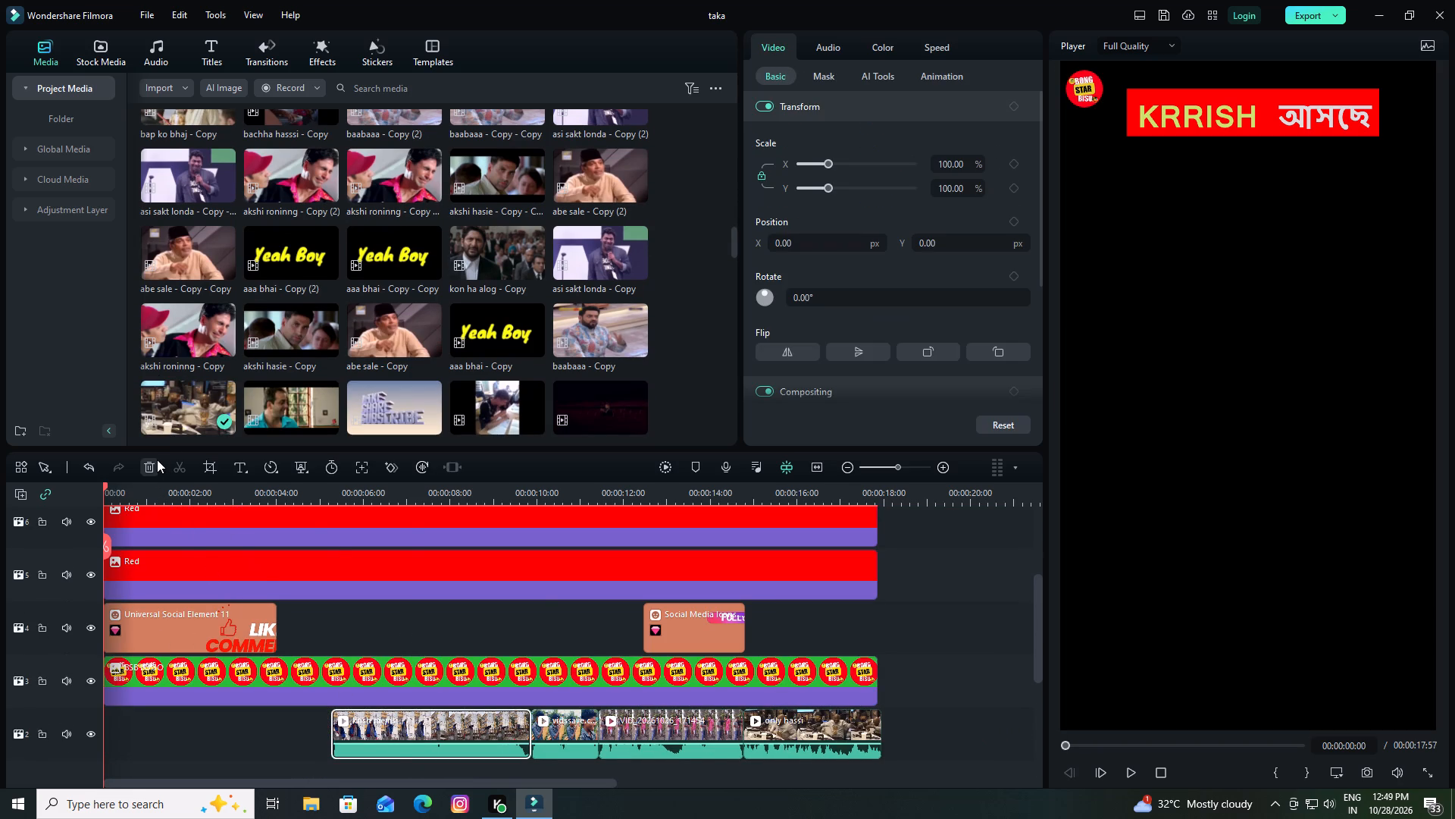
click(156, 460)
click(458, 723)
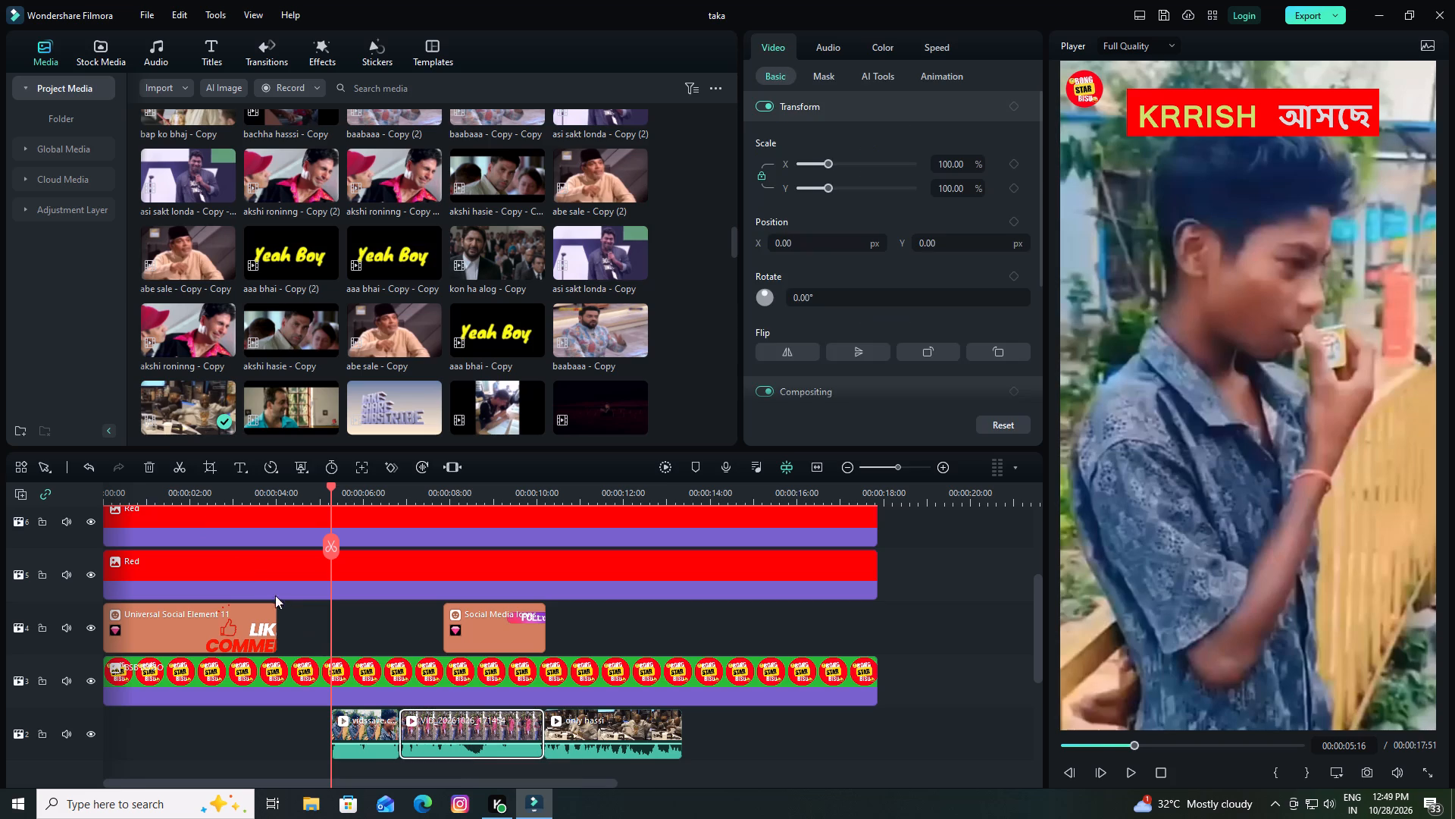
click(152, 461)
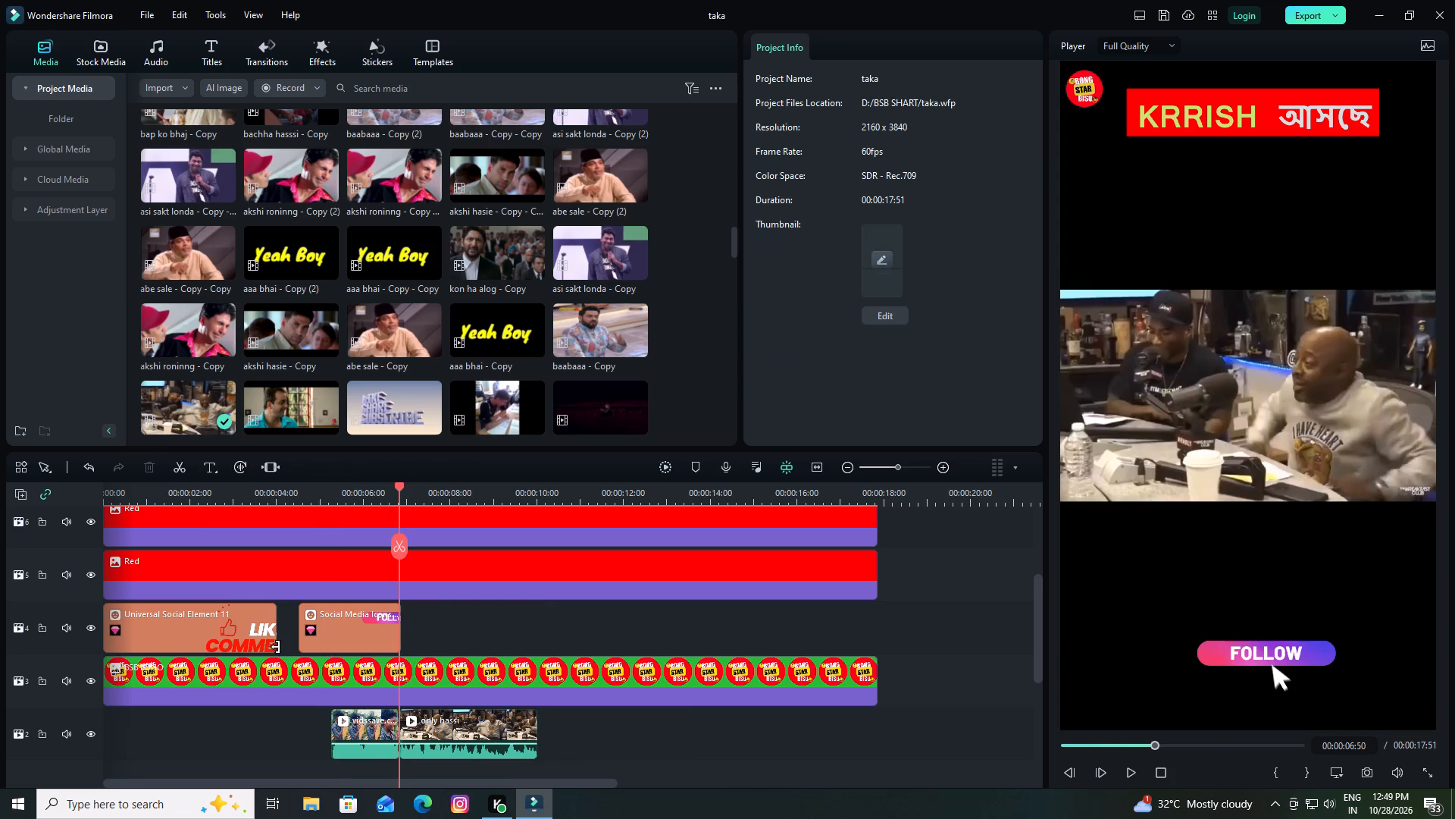
Browse the project media for replacement footage and preview clips VID_20261022_161925 and VID_20261022_161309.
scroll(401, 379, down, 2)
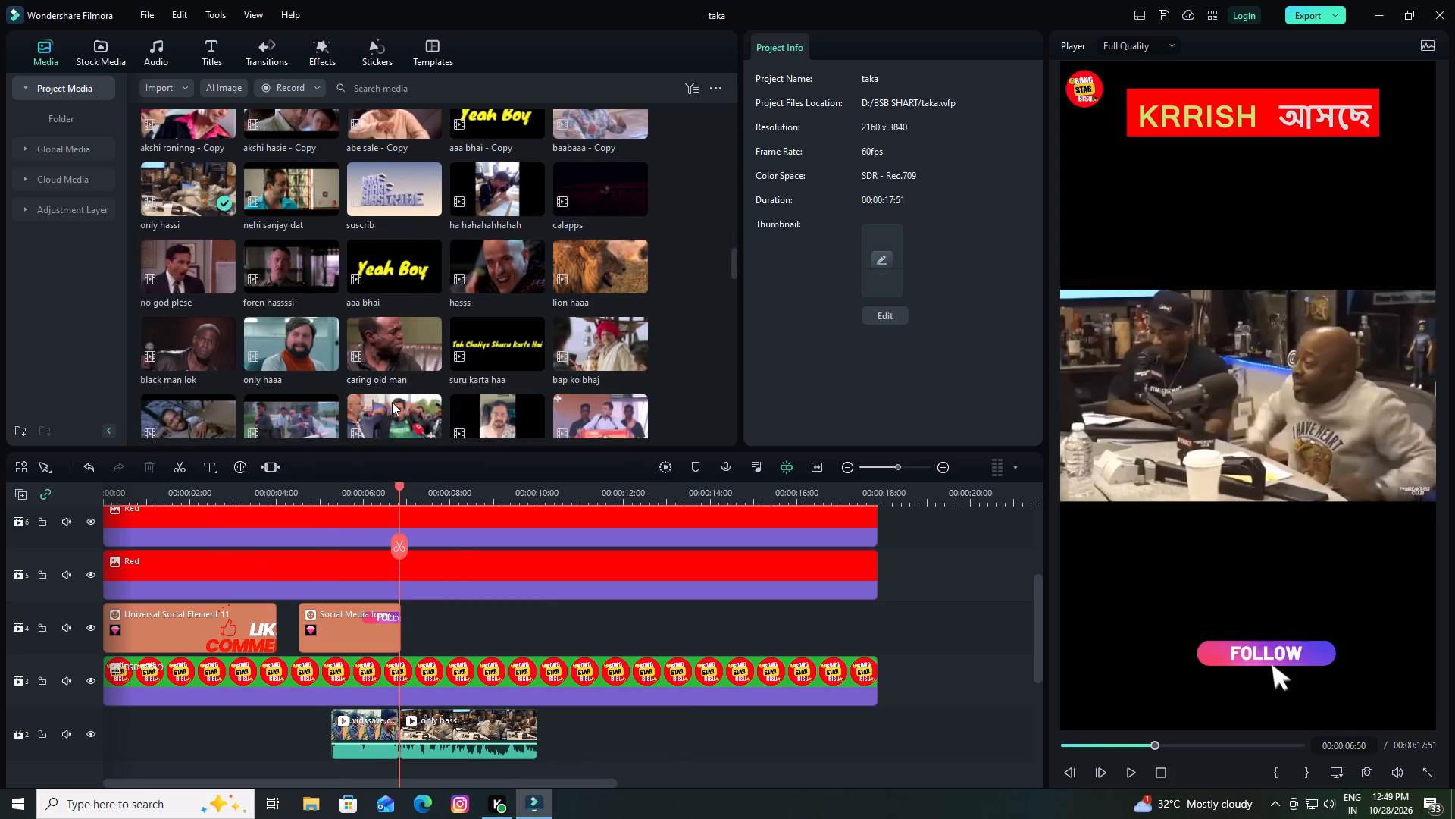
scroll(393, 403, up, 1)
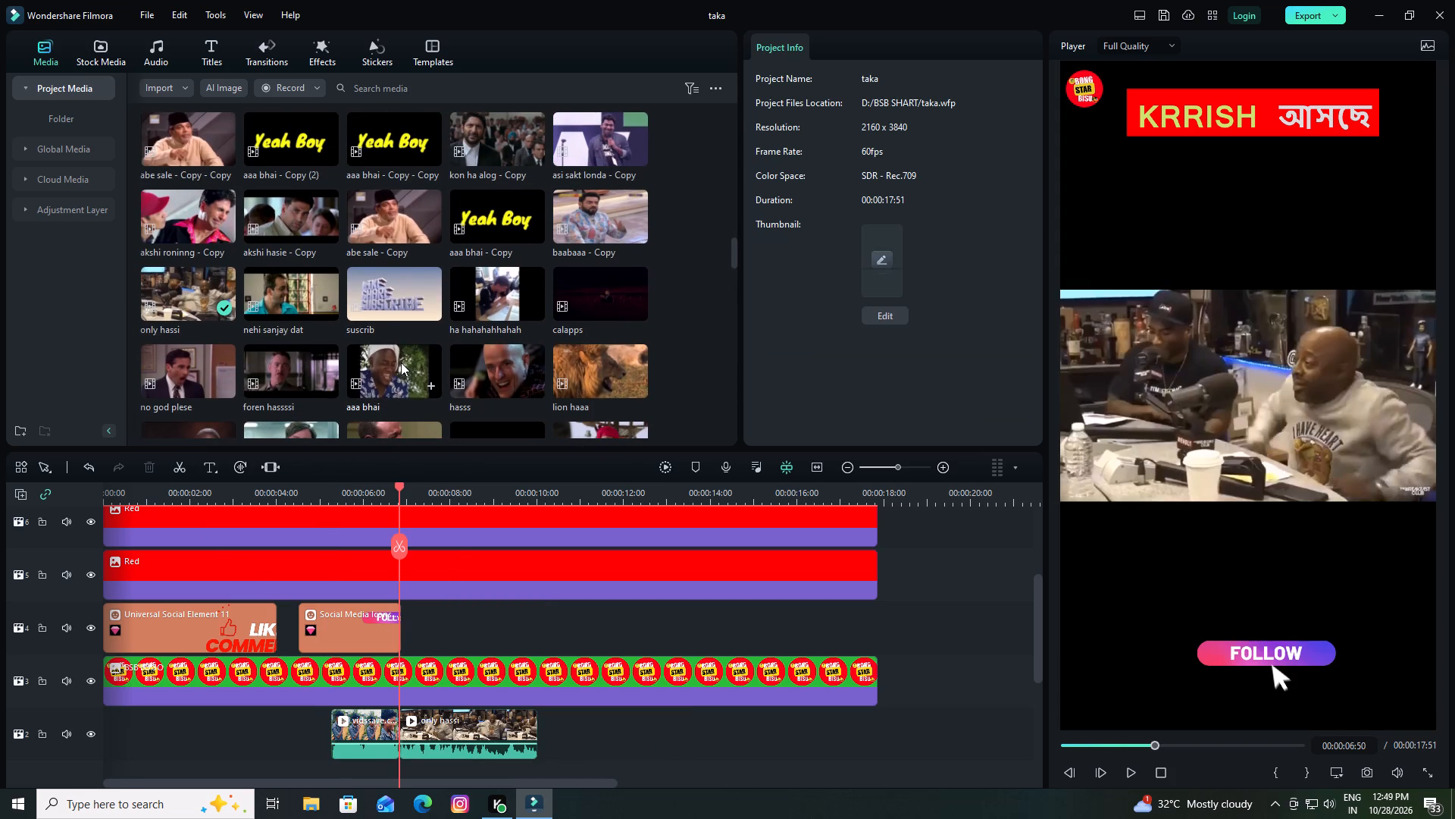
scroll(371, 334, down, 4)
scroll(446, 345, down, 8)
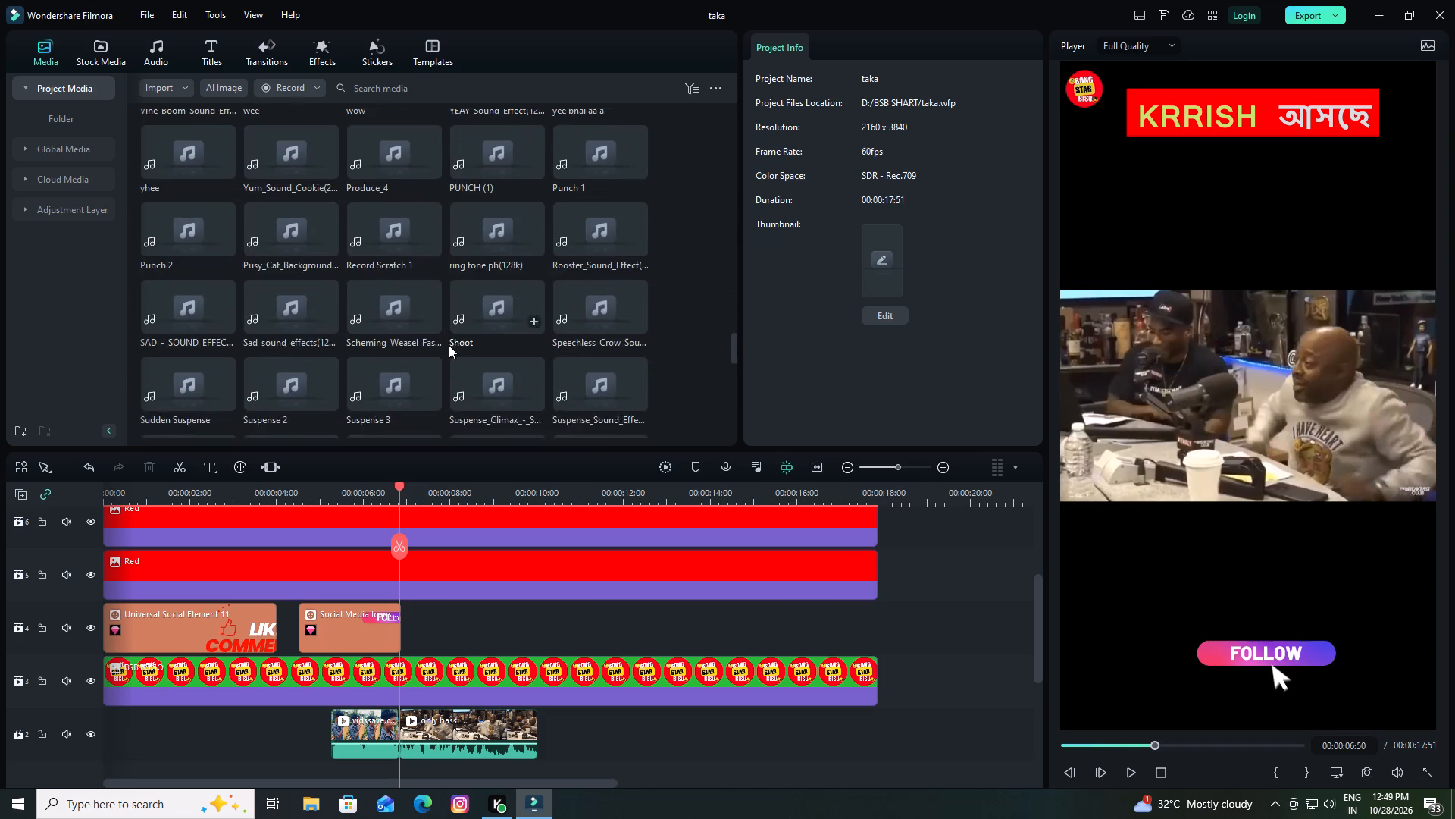
scroll(449, 345, up, 13)
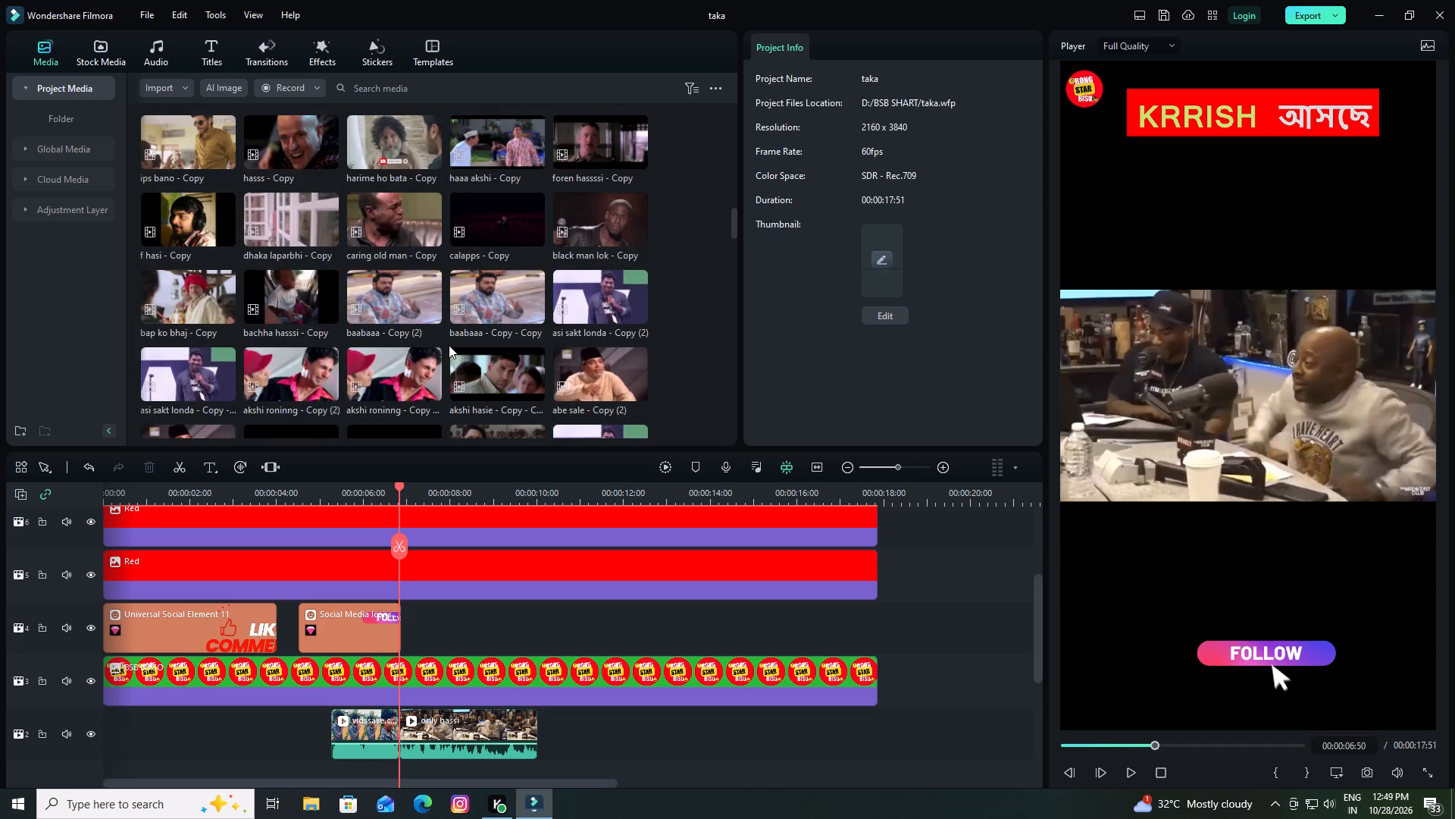
scroll(449, 345, up, 8)
scroll(449, 345, down, 2)
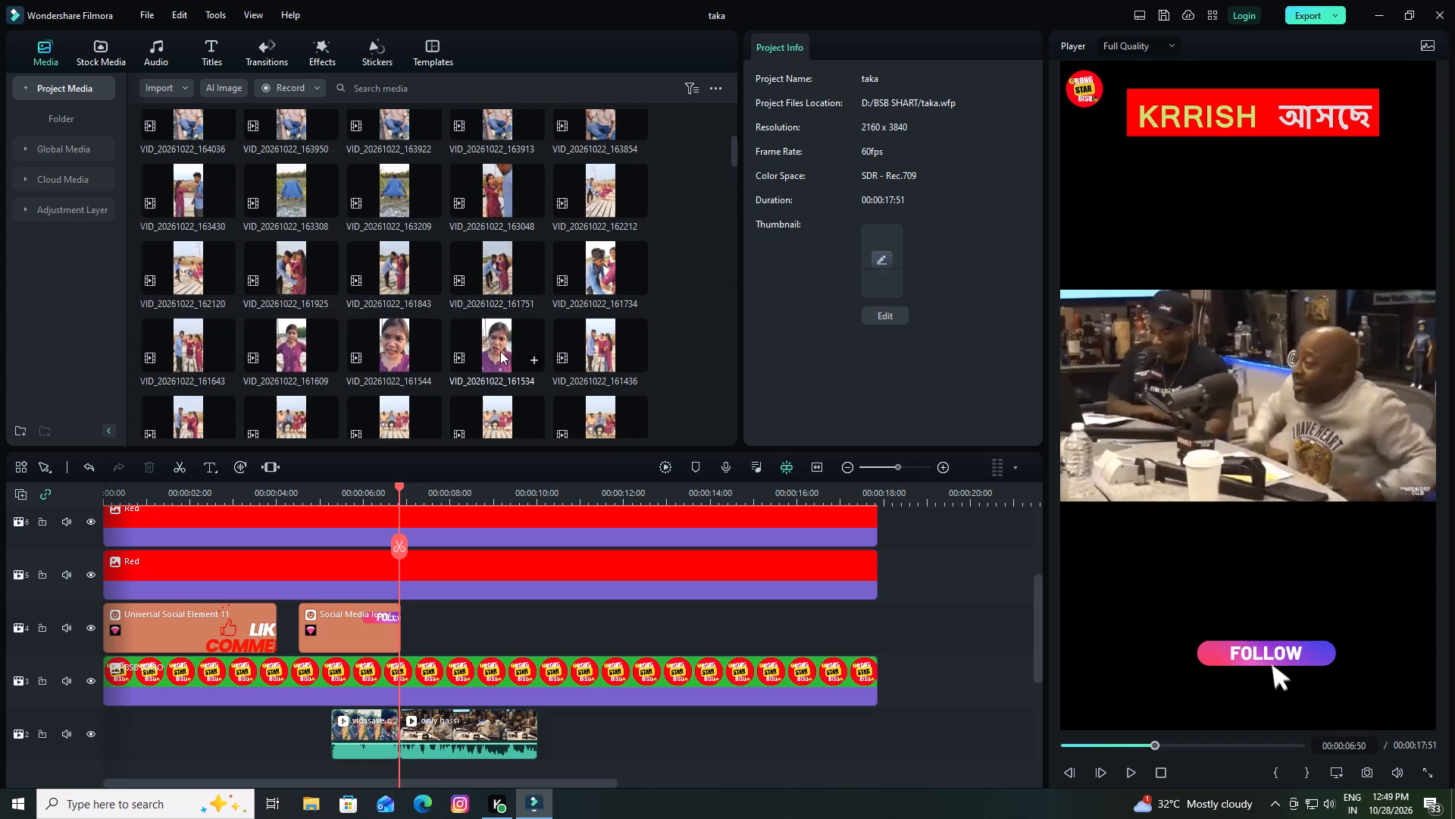
click(280, 279)
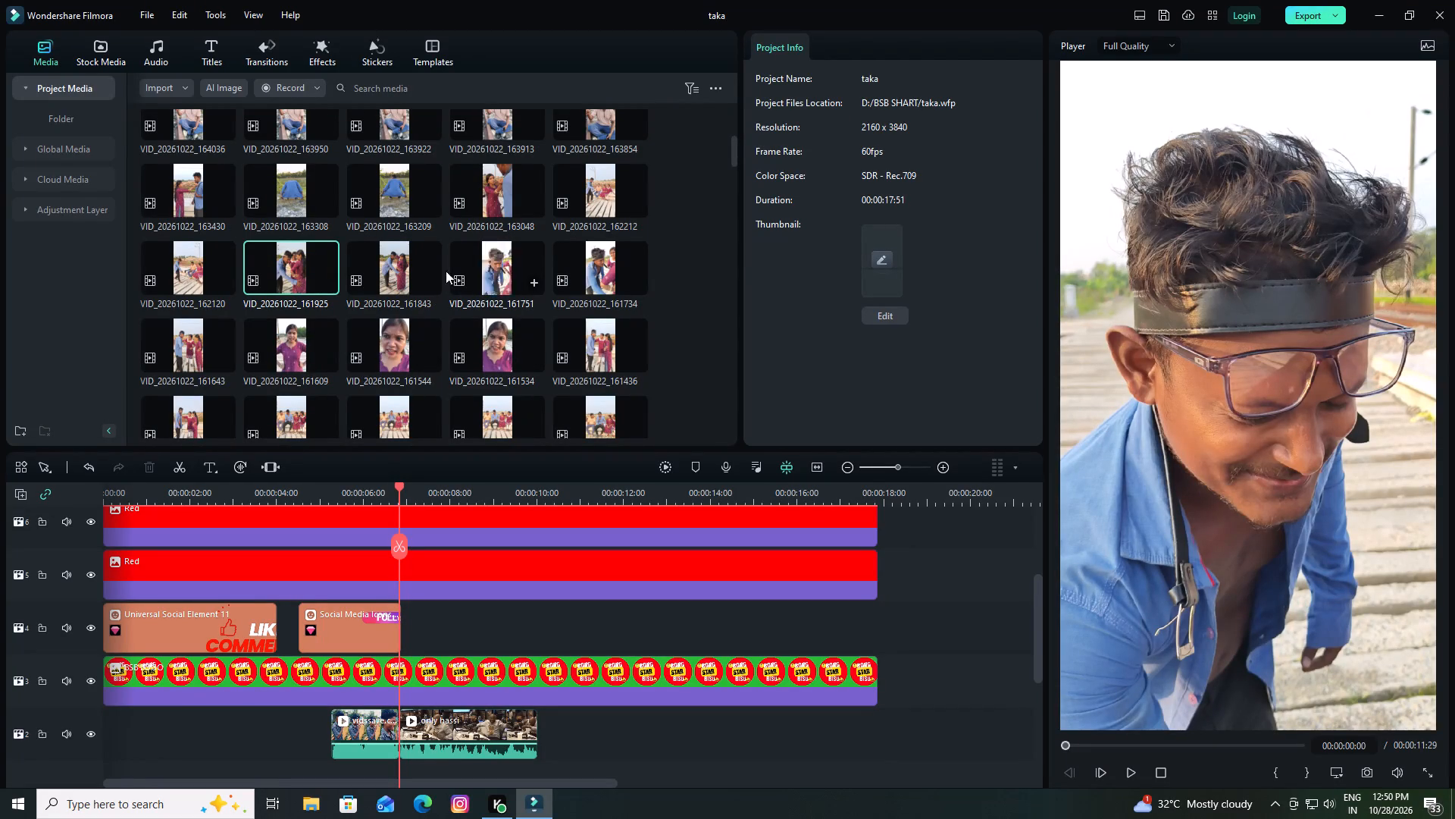
scroll(407, 303, down, 1)
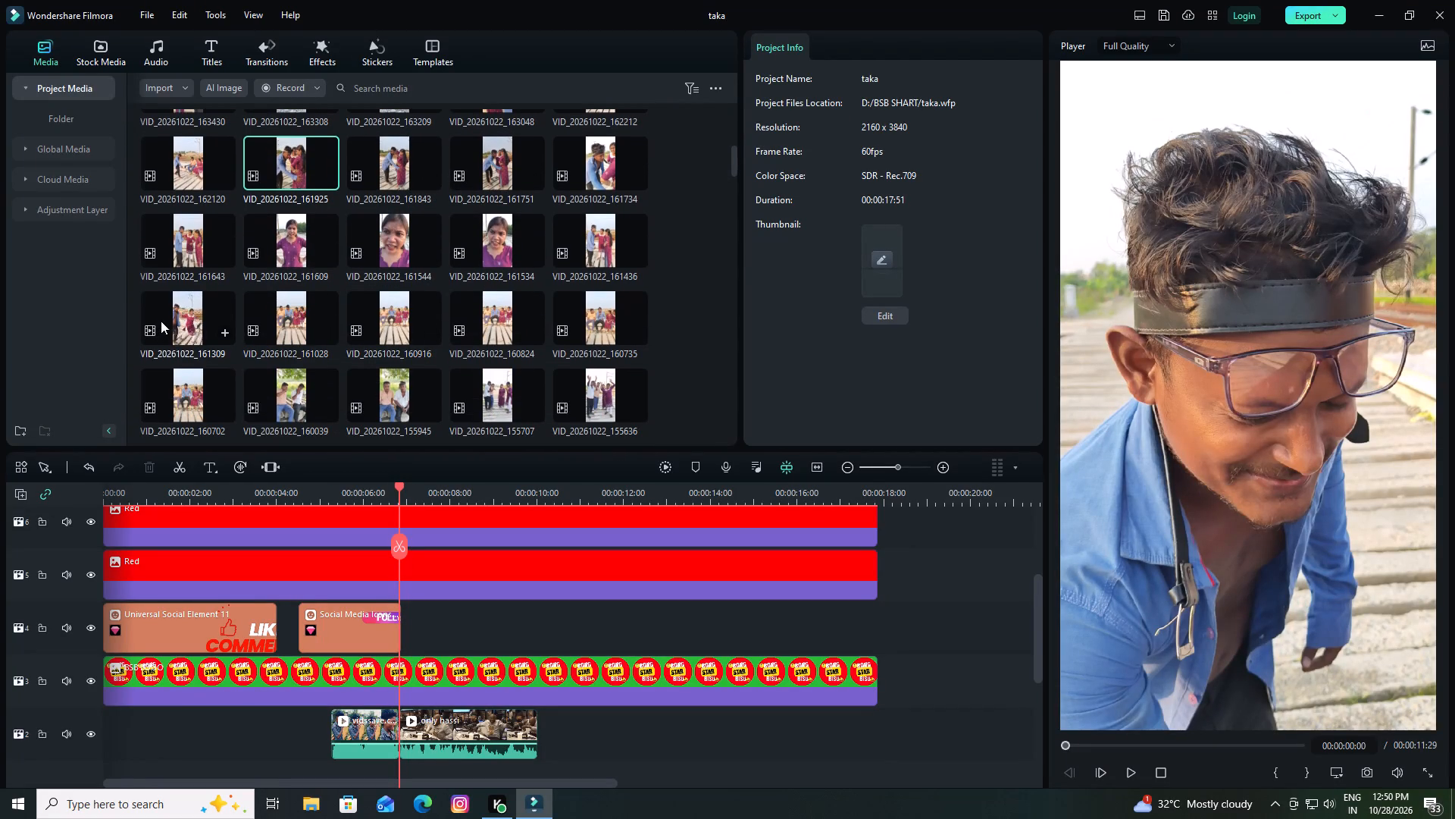
click(175, 318)
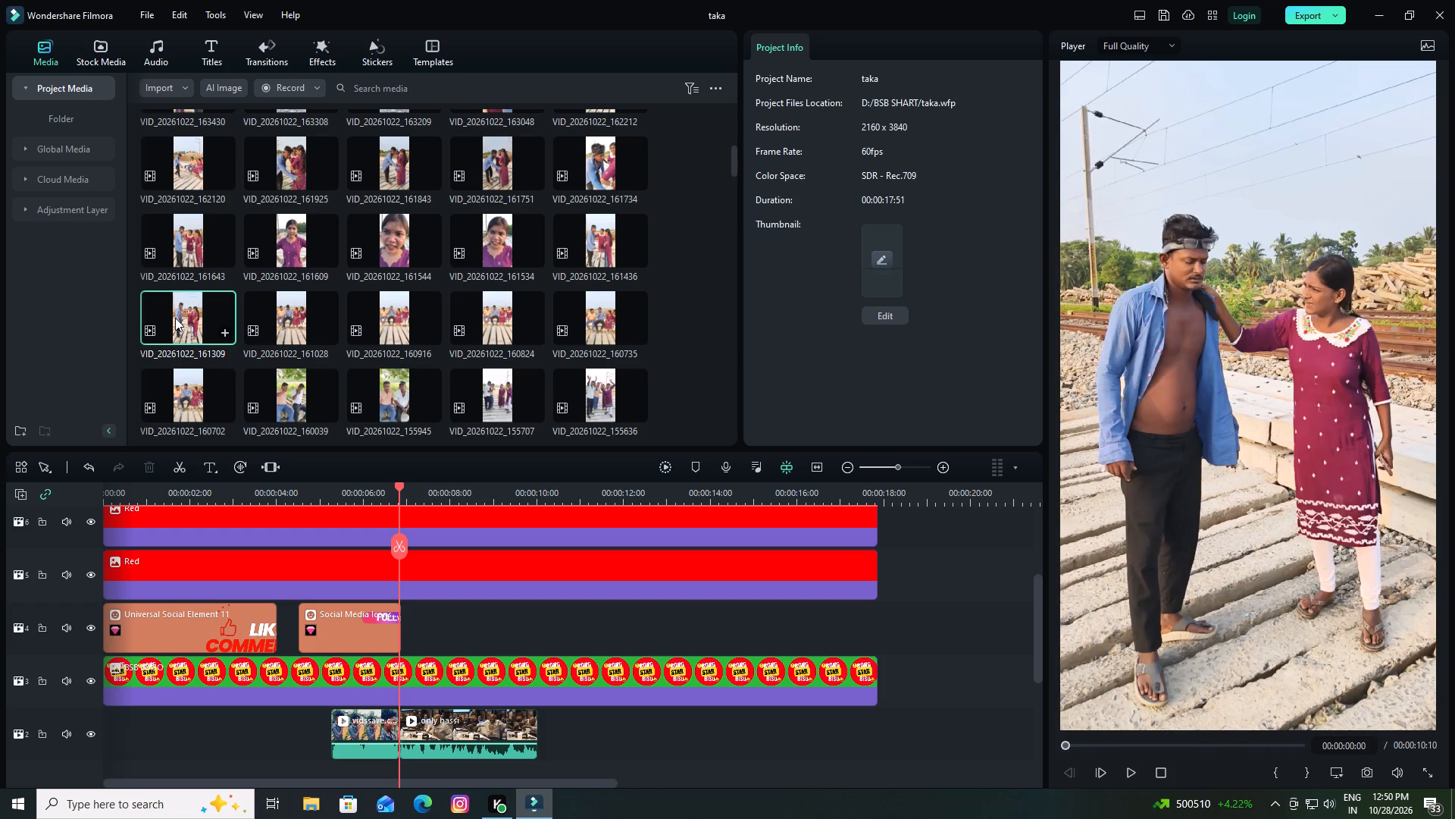
Preview VID_20261022_161436 and place it at the start of the main video track, keeping the project settings at 2160 x 3840 60fps.
click(602, 226)
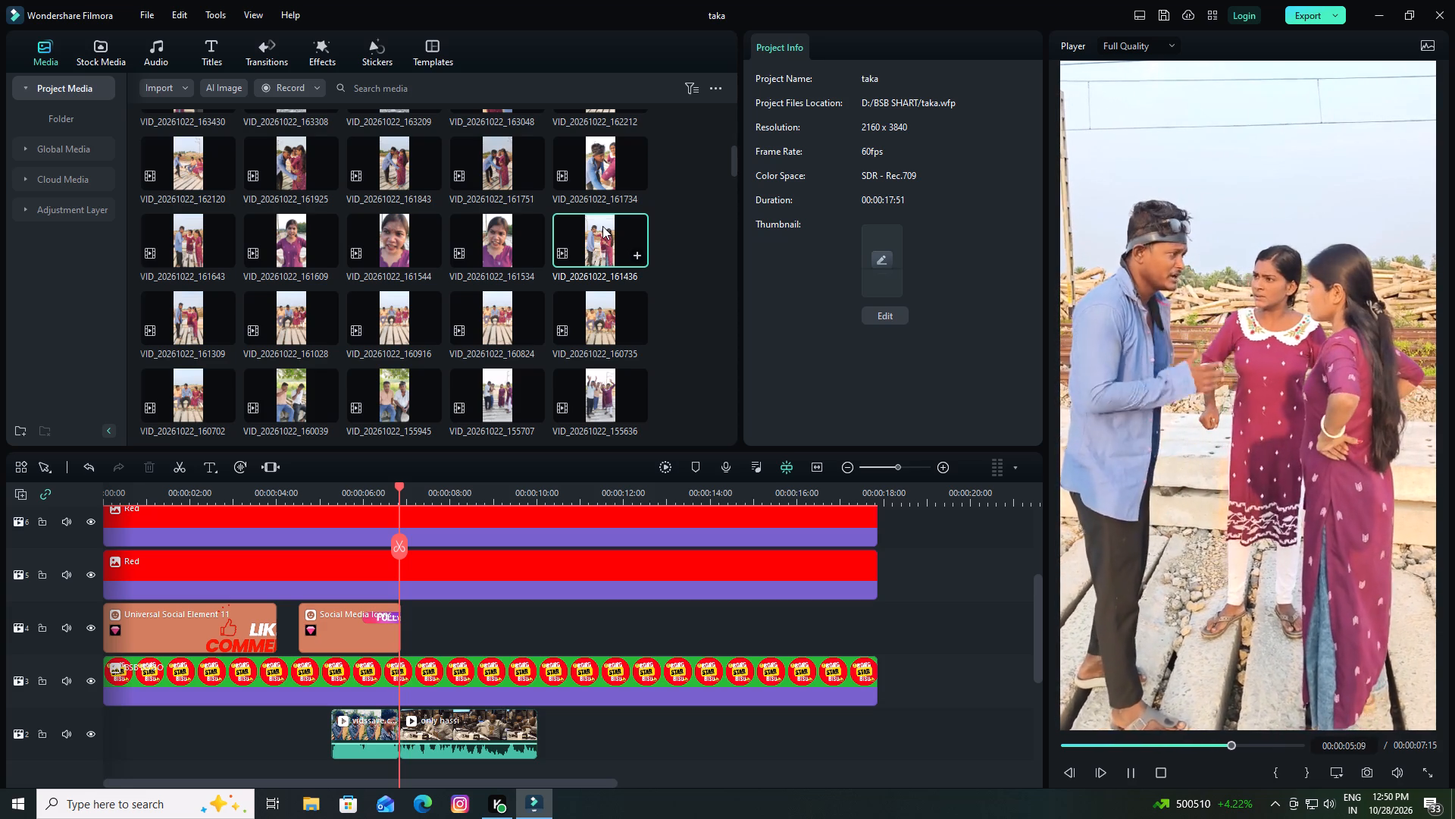
drag(602, 226, 243, 683)
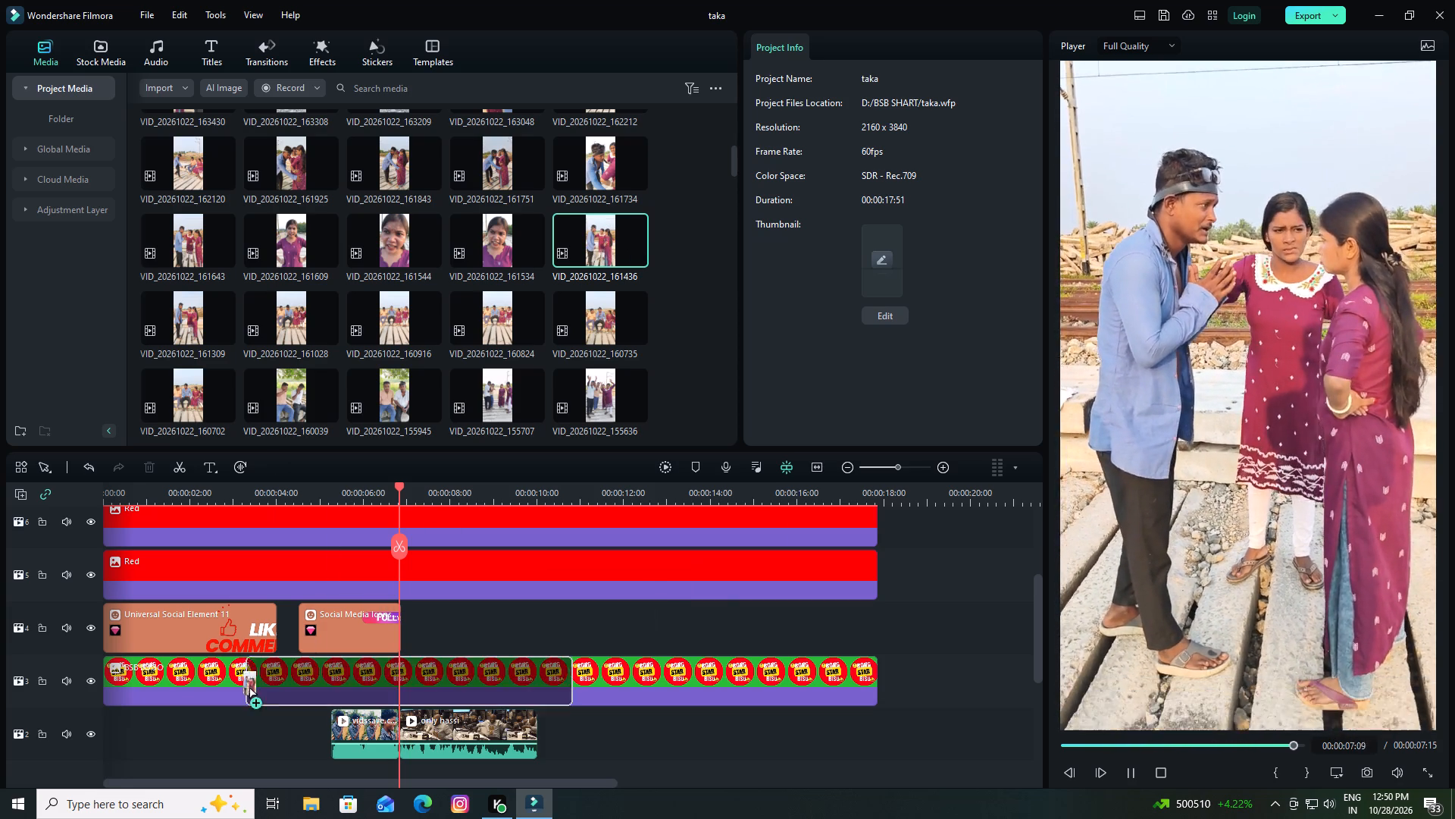
drag(243, 683, 108, 739)
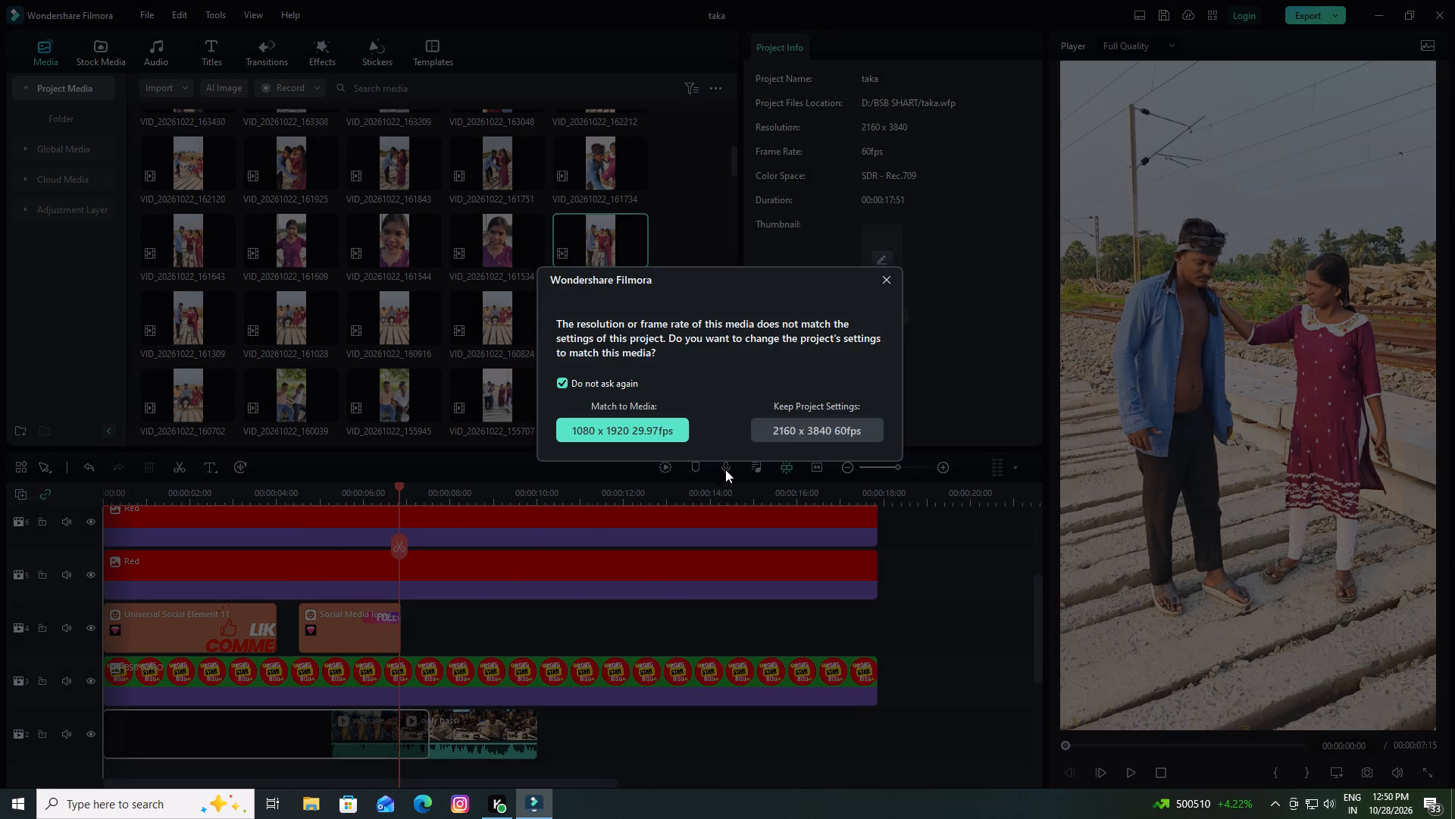
click(800, 431)
Split the opening clip at 00:00:00:49 and delete the piece before the cut.
scroll(687, 701, down, 2)
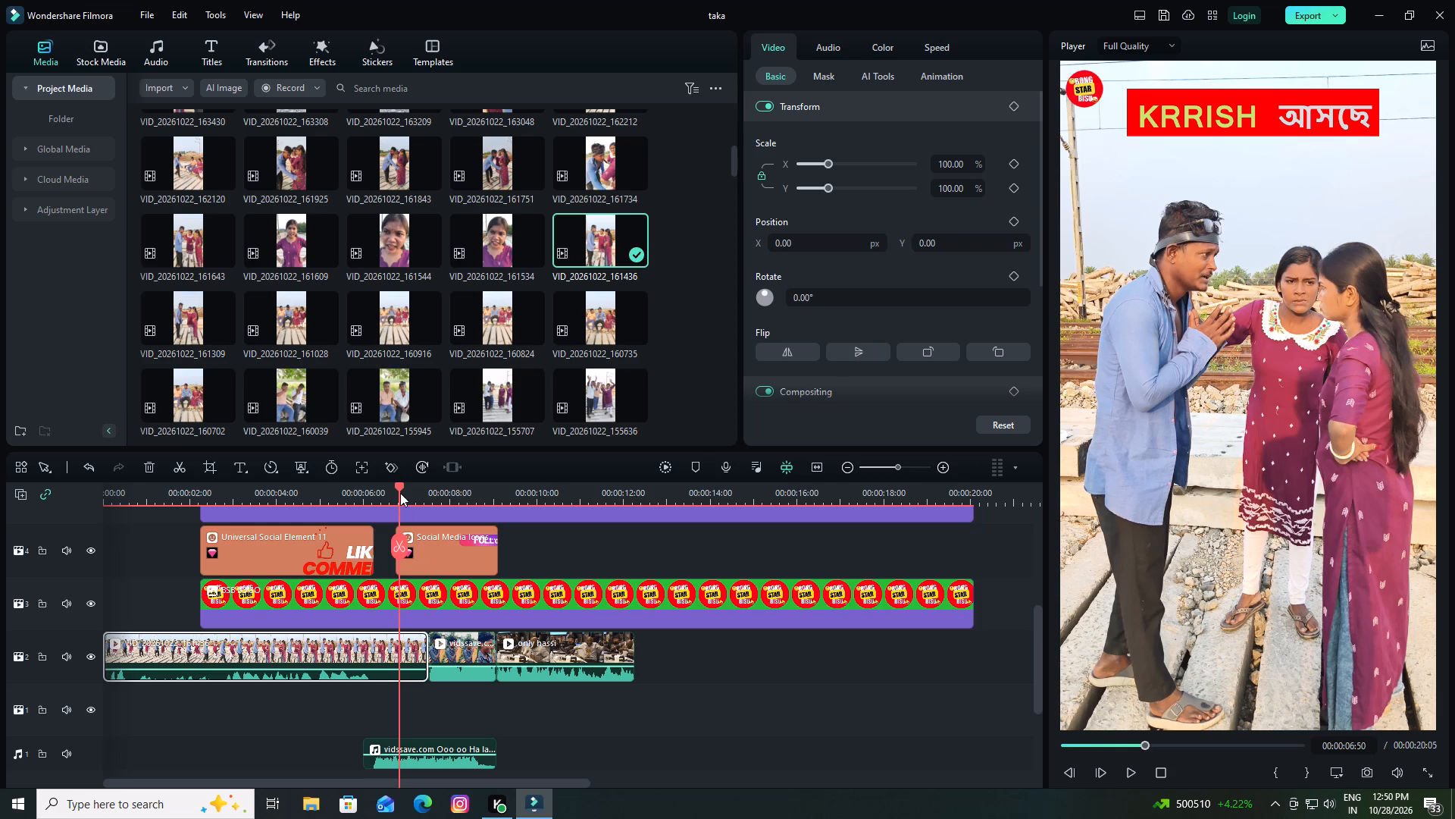
drag(399, 486, 36, 536)
key(space)
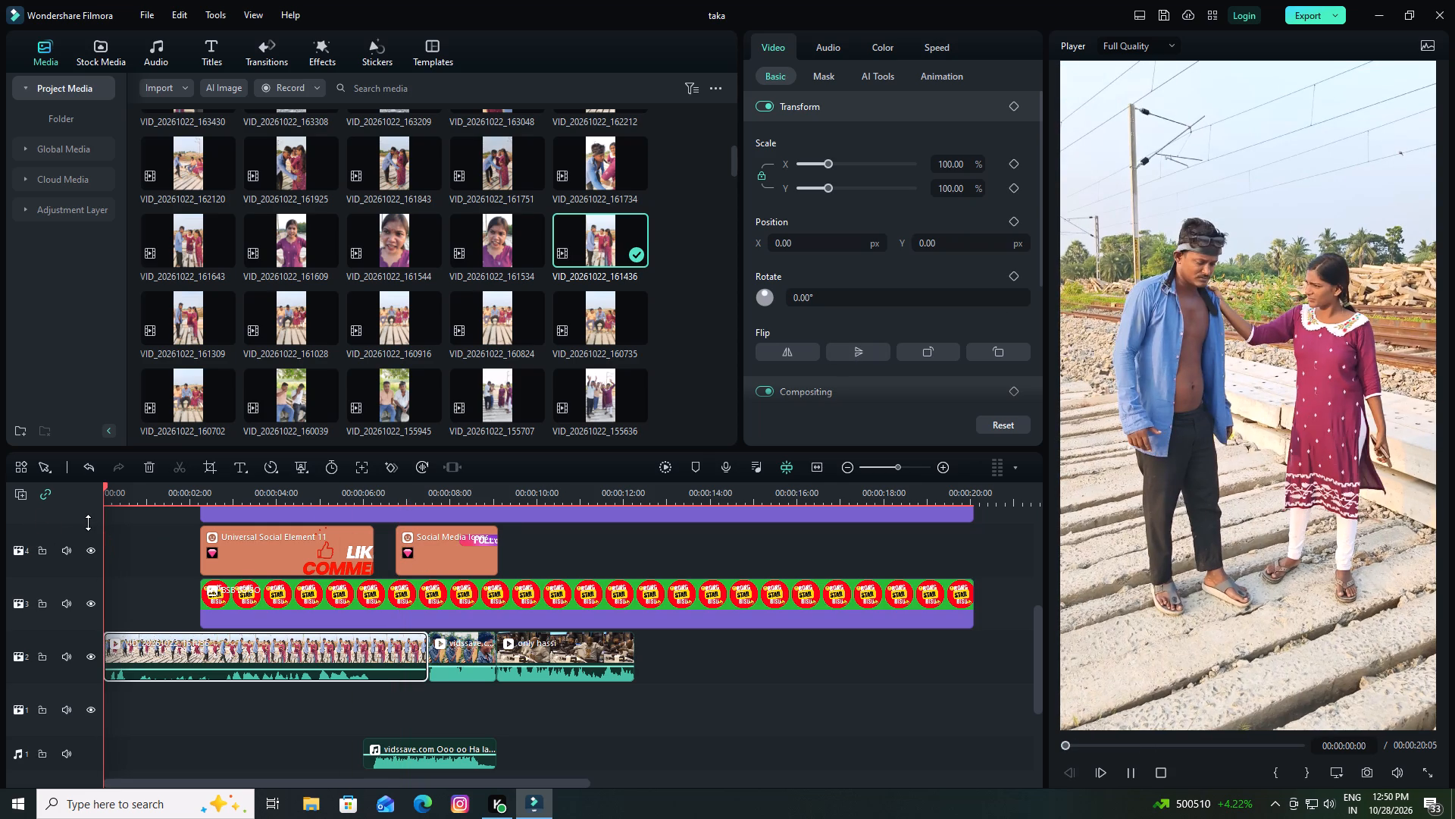
key(space)
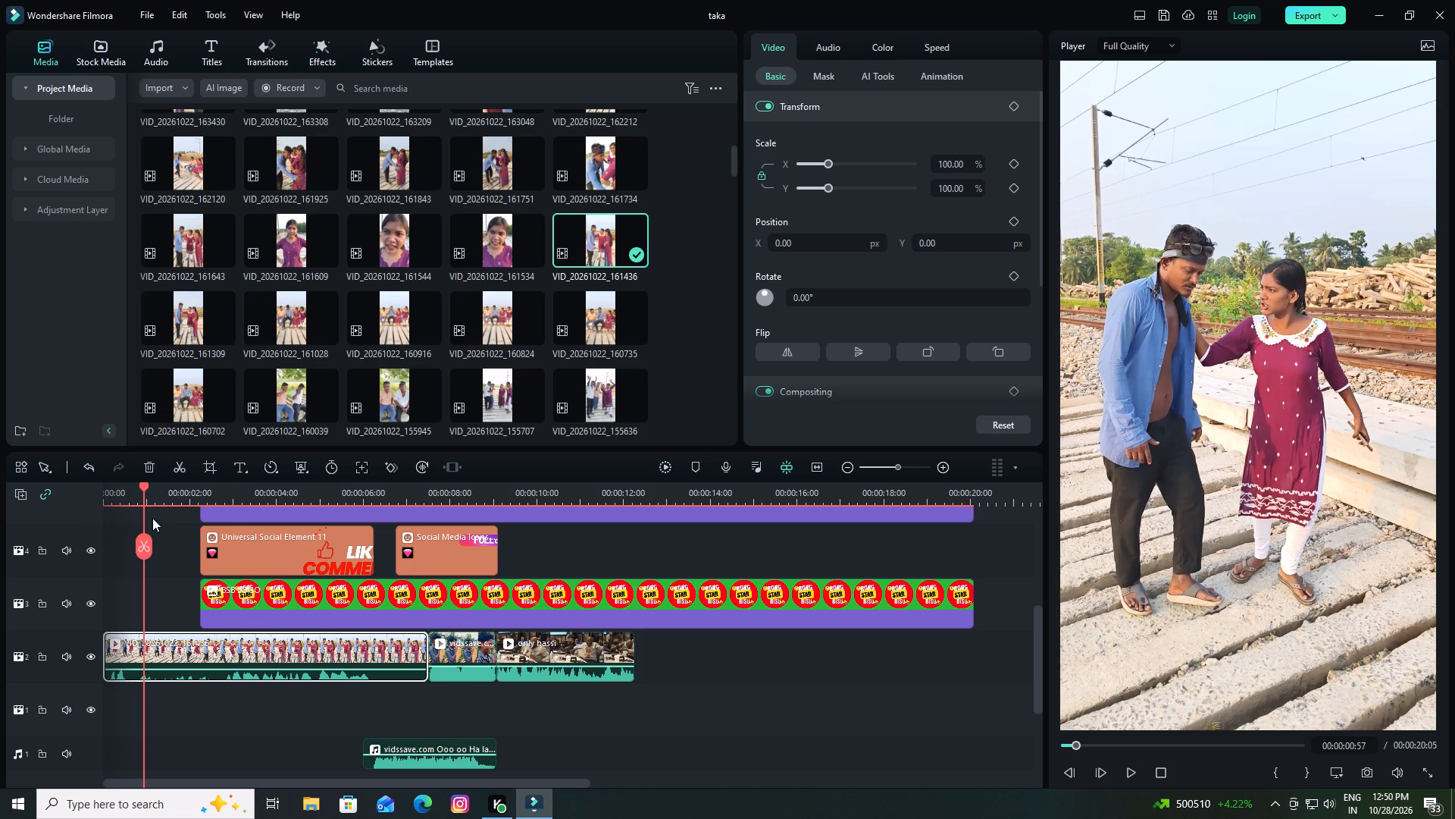
click(144, 488)
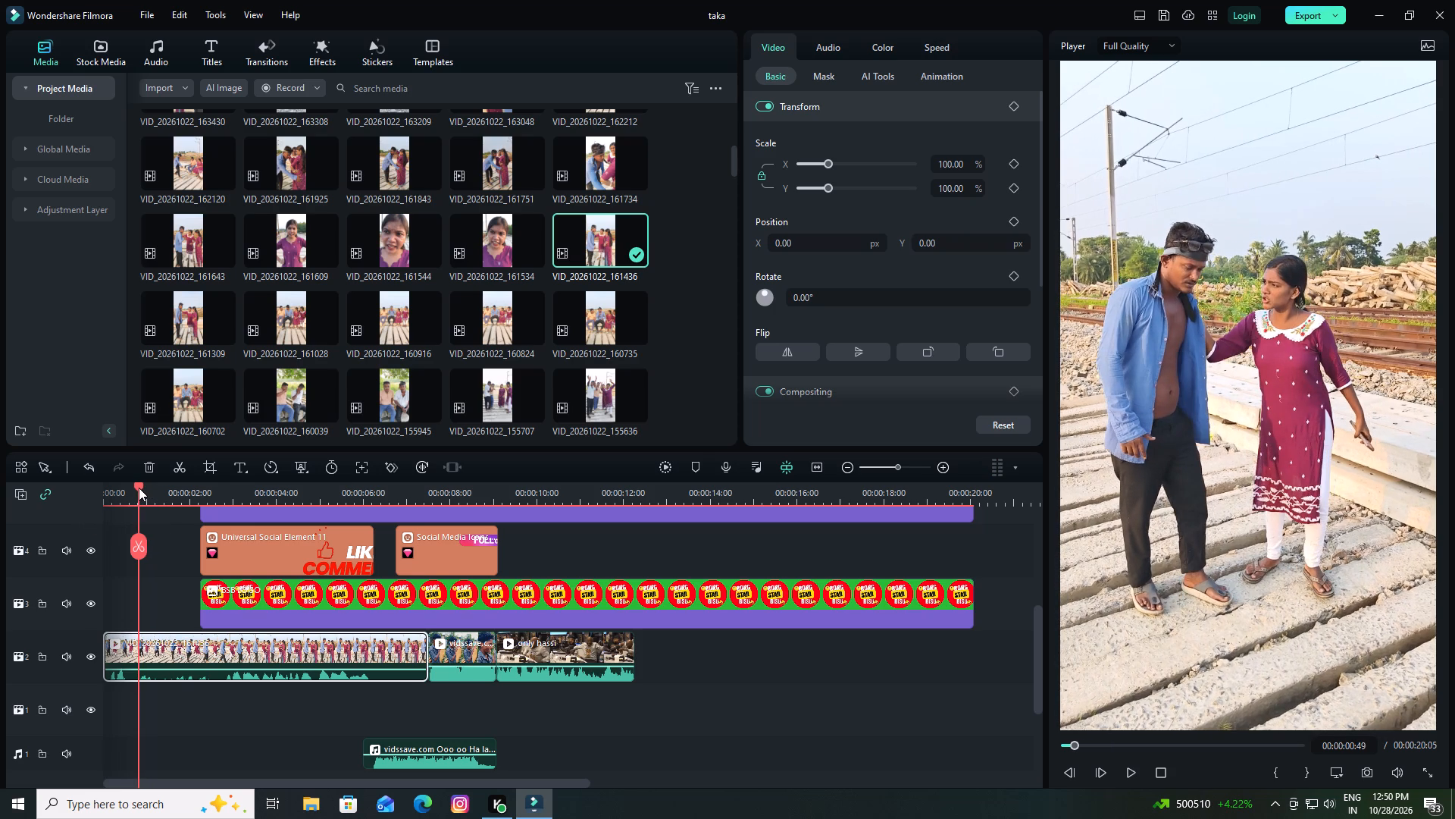
click(160, 646)
click(135, 541)
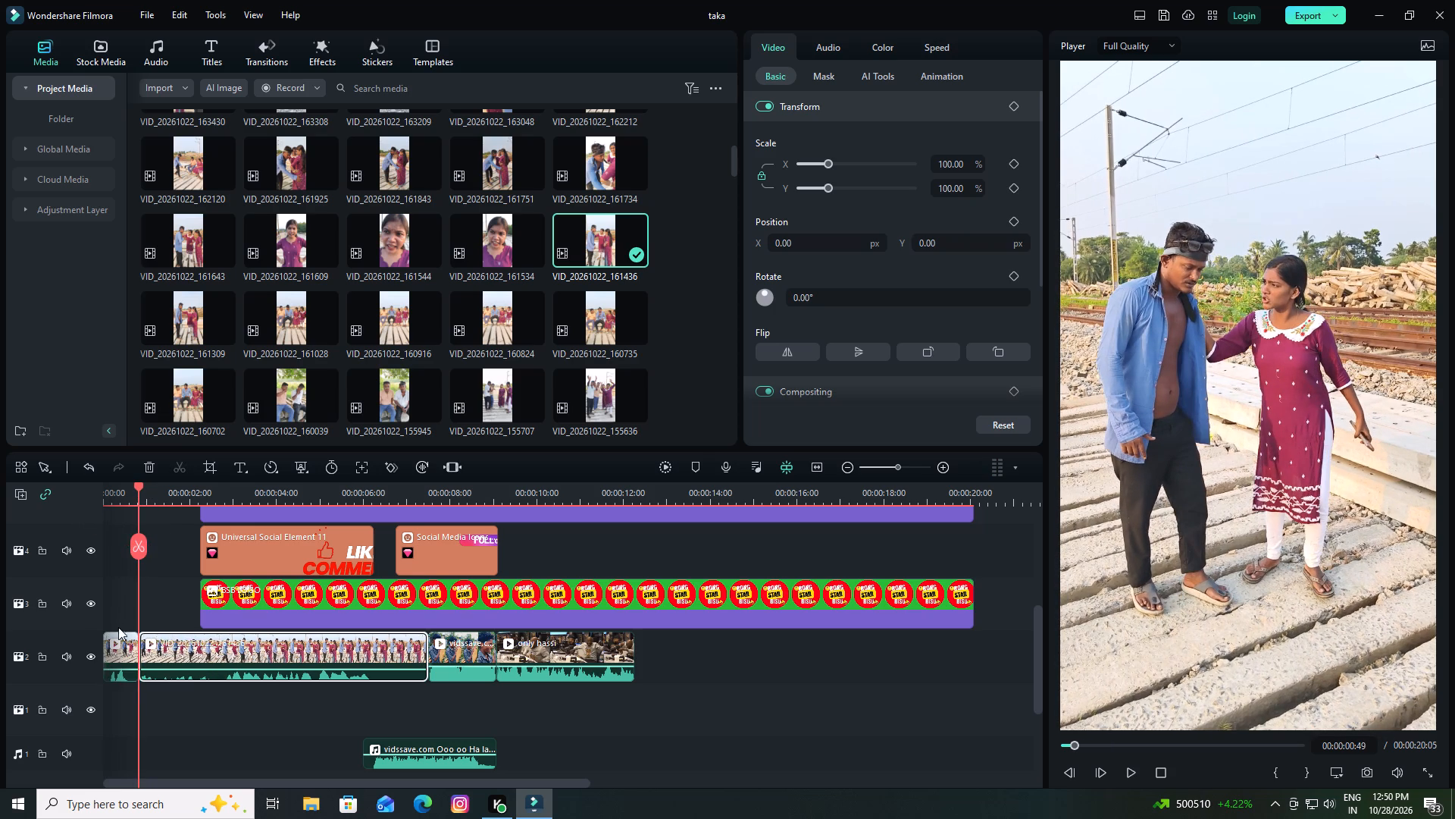
click(117, 644)
click(145, 465)
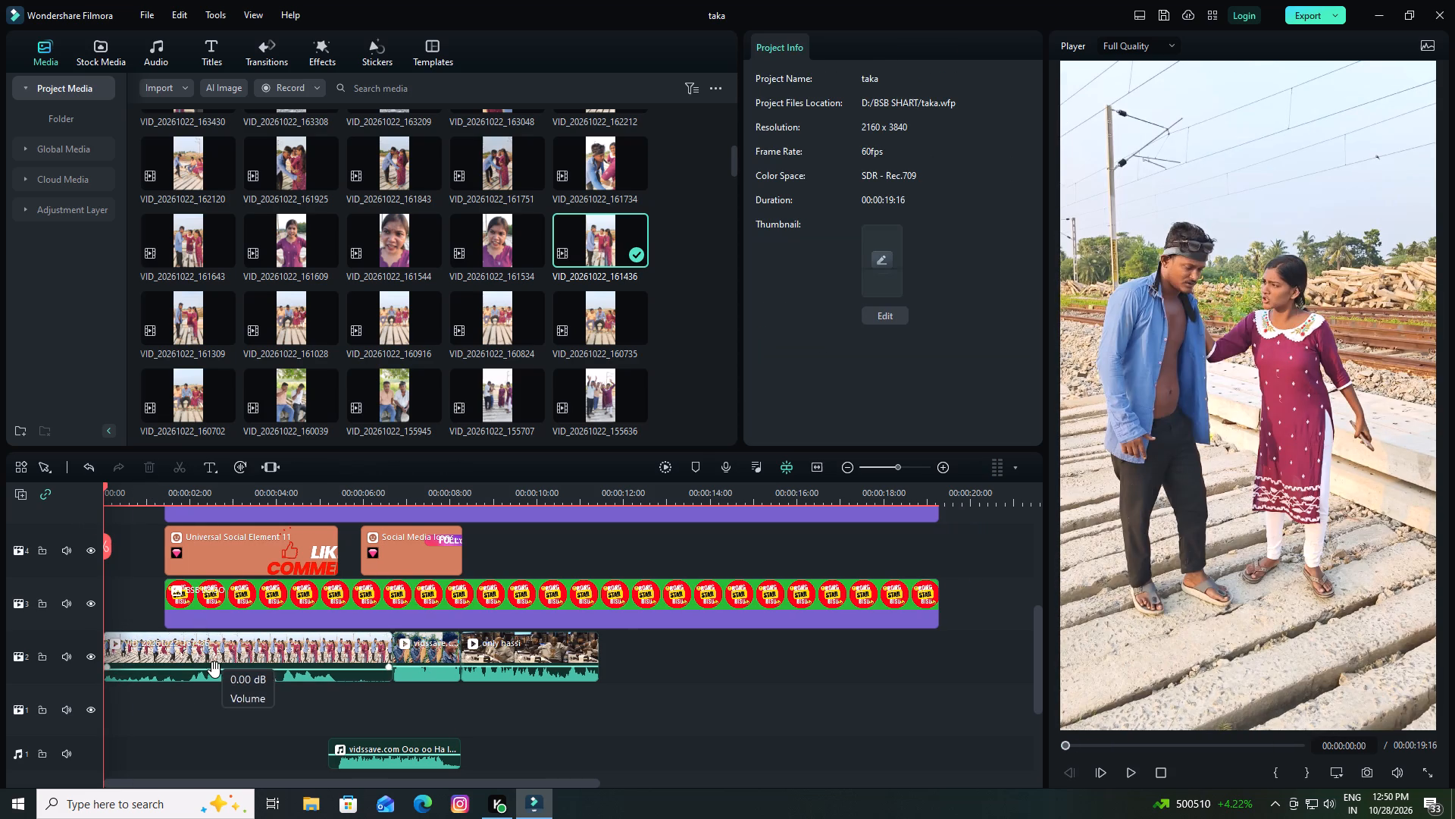
Raise the opening clip's volume to 12 dB.
drag(216, 672, 222, 641)
Play the opening clip, split it at 00:00:05:20 and delete the piece after the cut.
key(space)
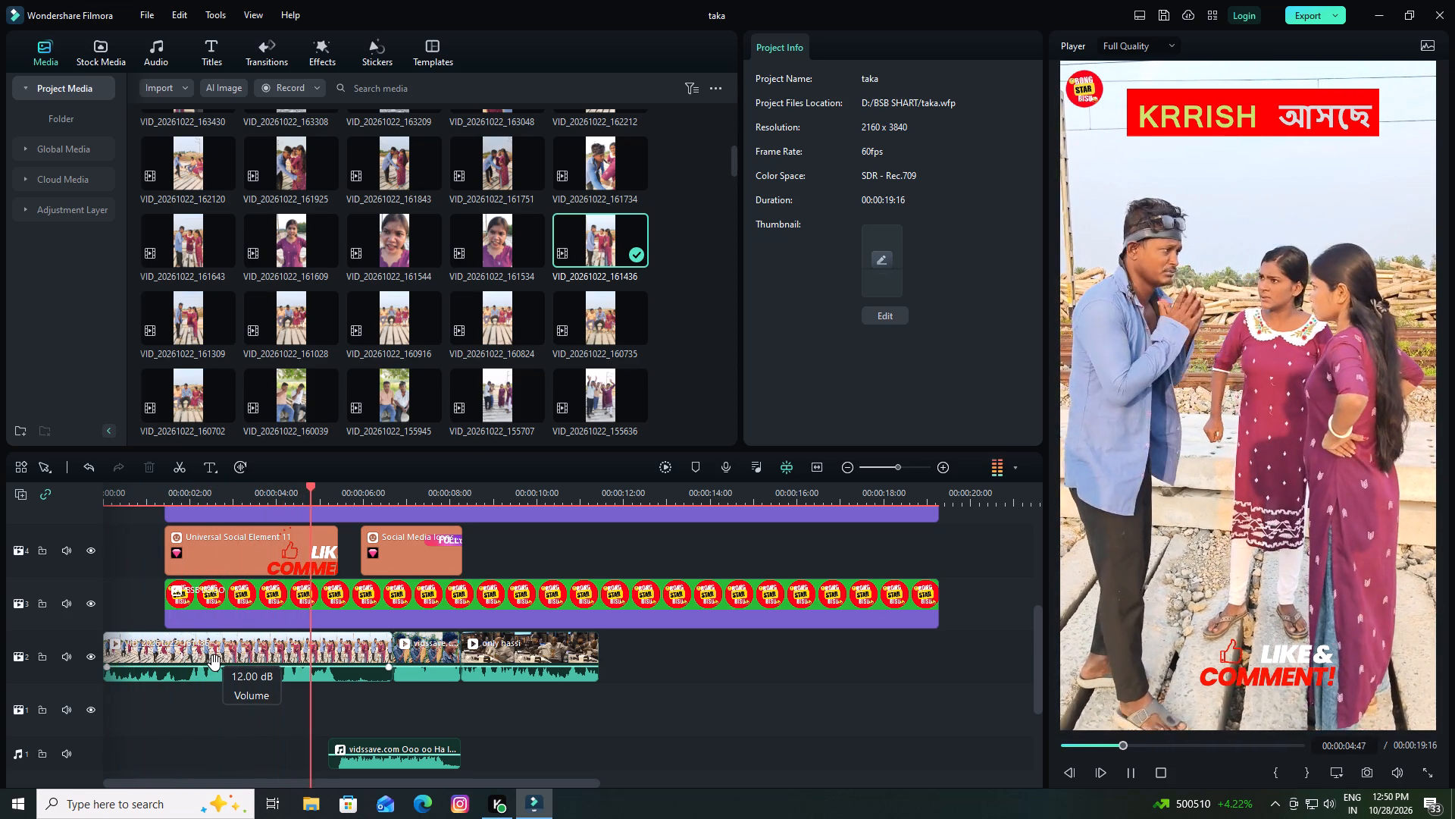
key(space)
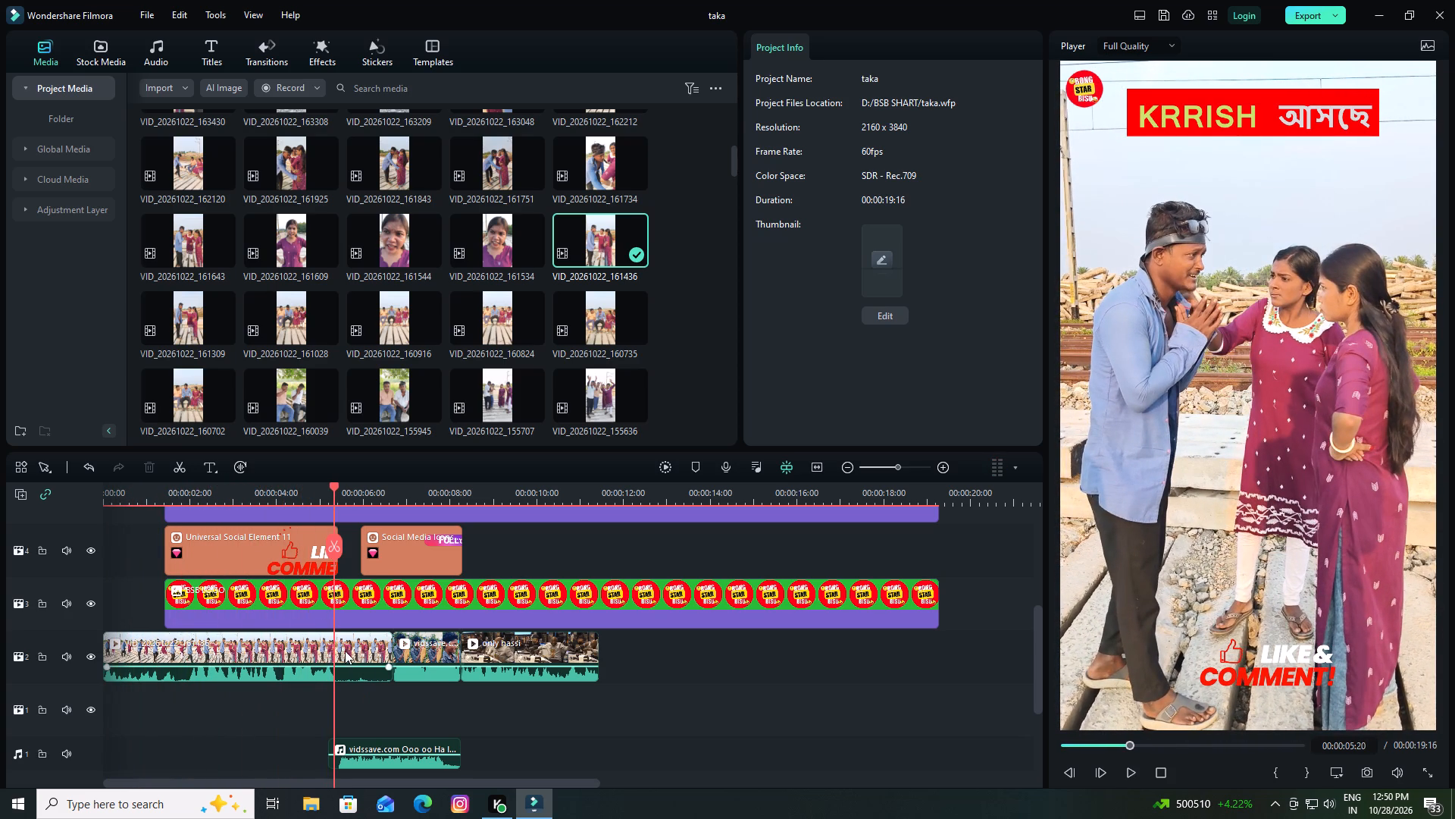
click(345, 656)
click(331, 549)
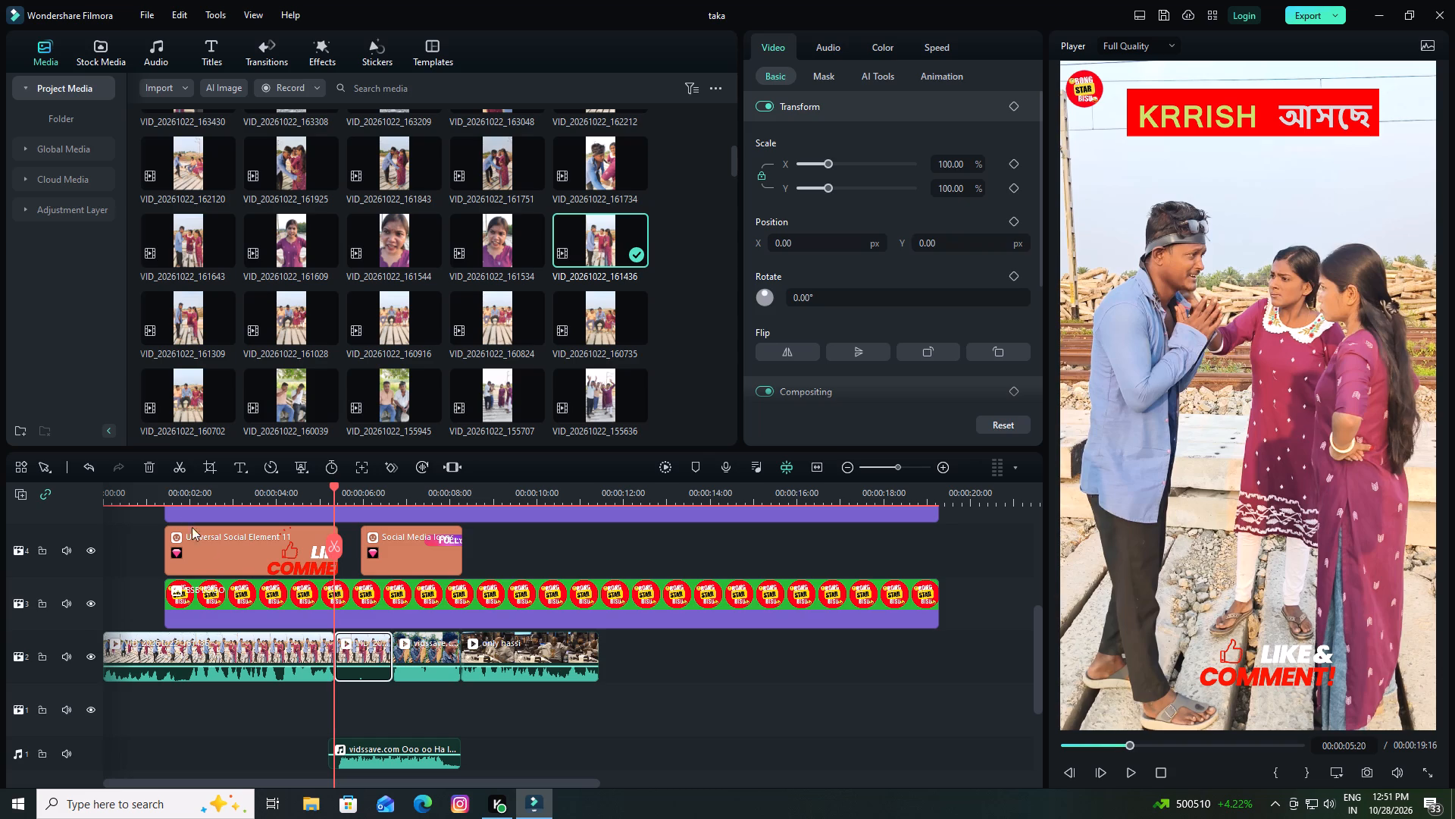
click(151, 460)
Move the vidssave clip directly against the end of the trimmed opening clip and check the transition around 00:00:05:03.
drag(408, 647, 364, 644)
drag(333, 485, 323, 485)
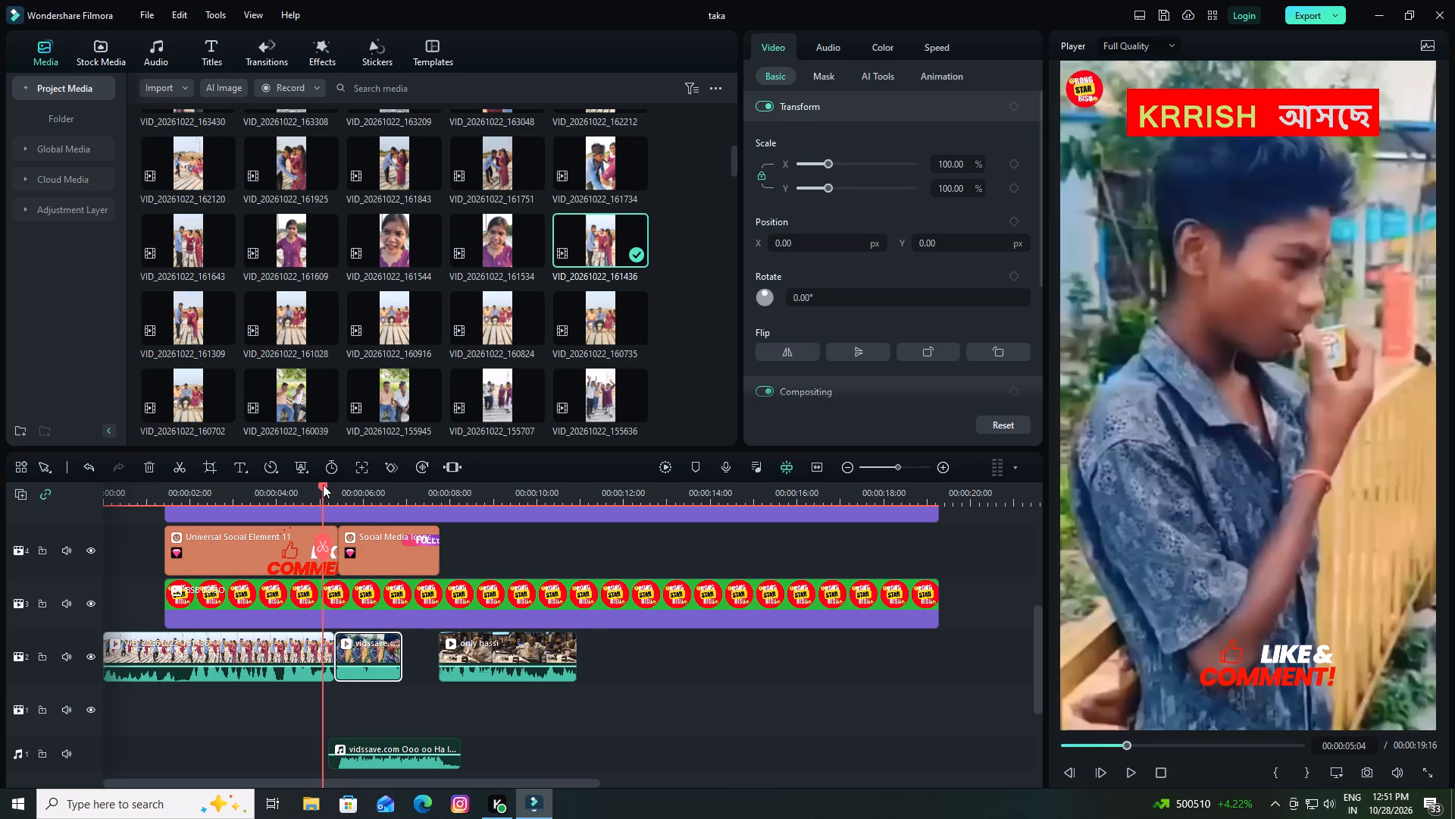
drag(323, 485, 322, 485)
drag(358, 654, 350, 652)
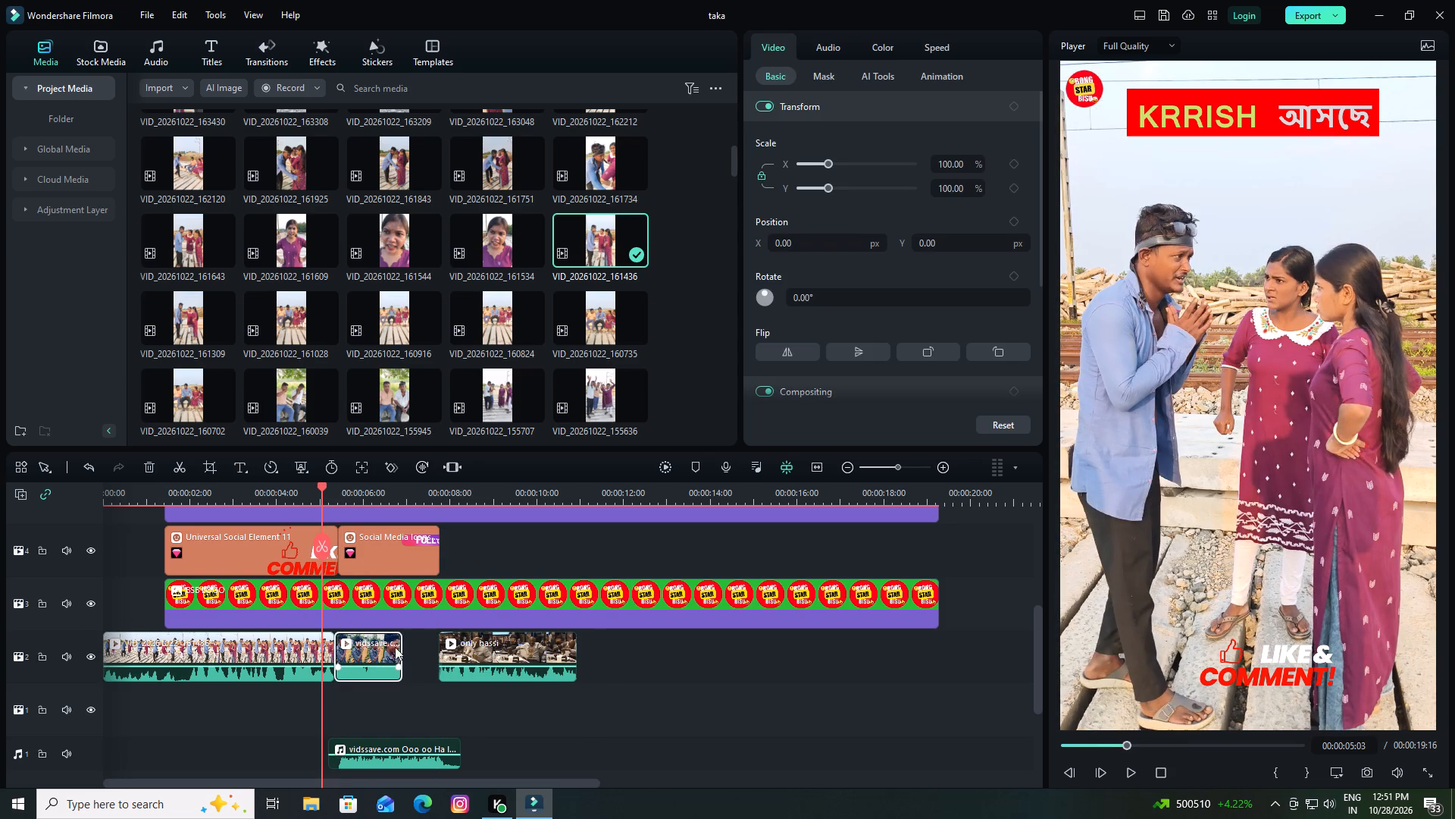
Move the only hassi clip further along to make room and insert VID_20261022_161925 directly after the vidssave clip.
drag(465, 651, 581, 651)
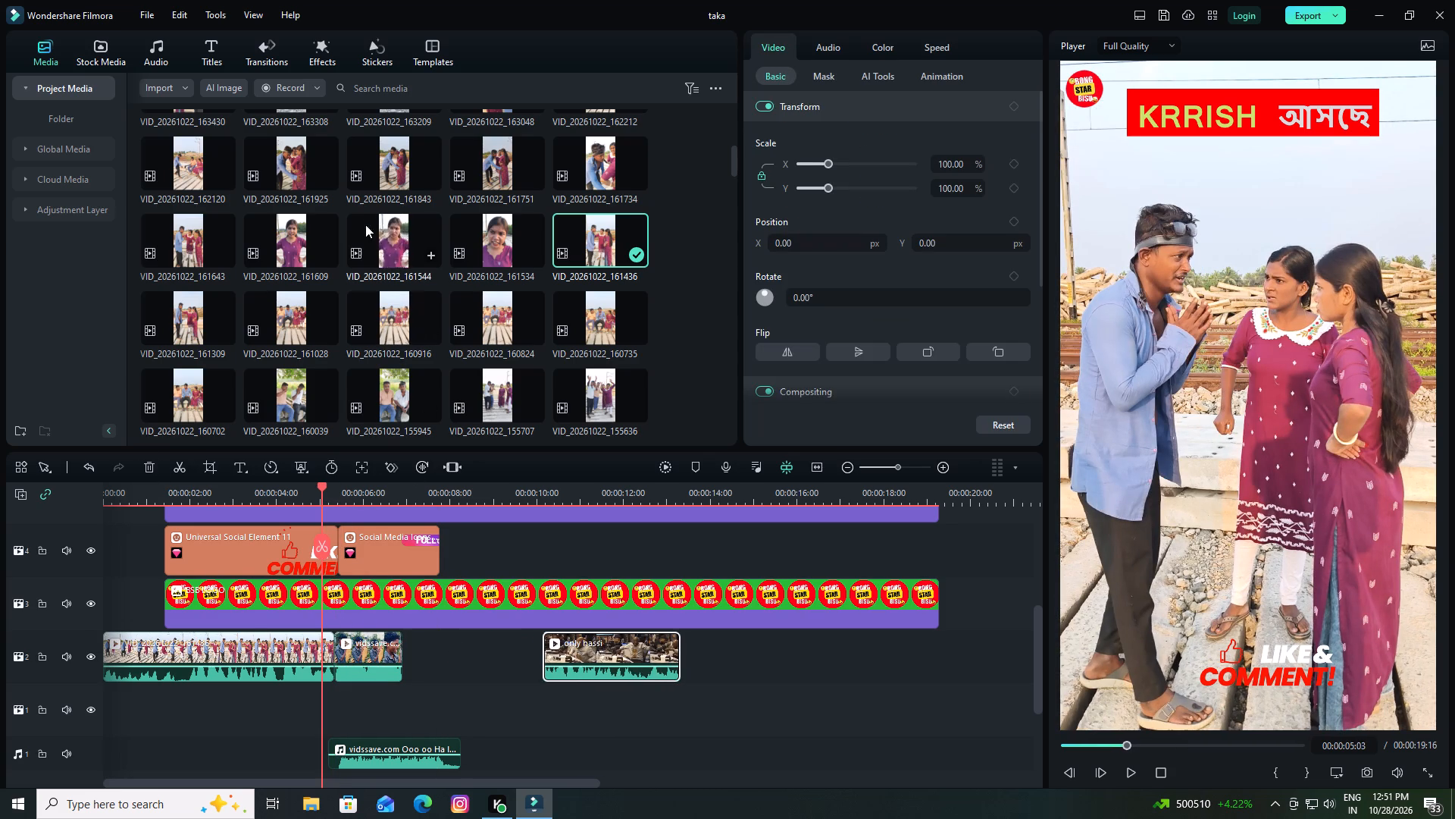
click(284, 157)
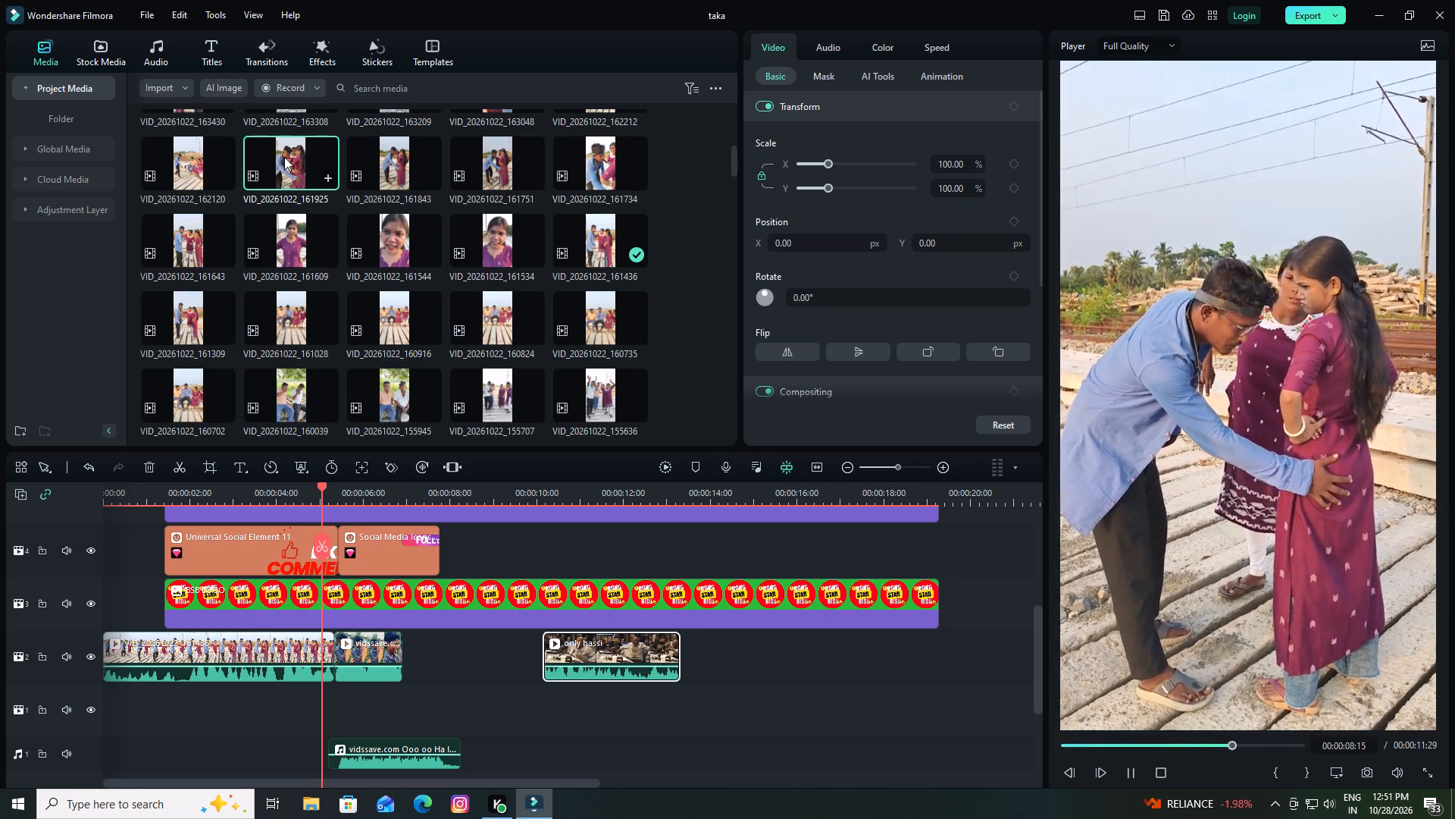
drag(284, 157, 400, 581)
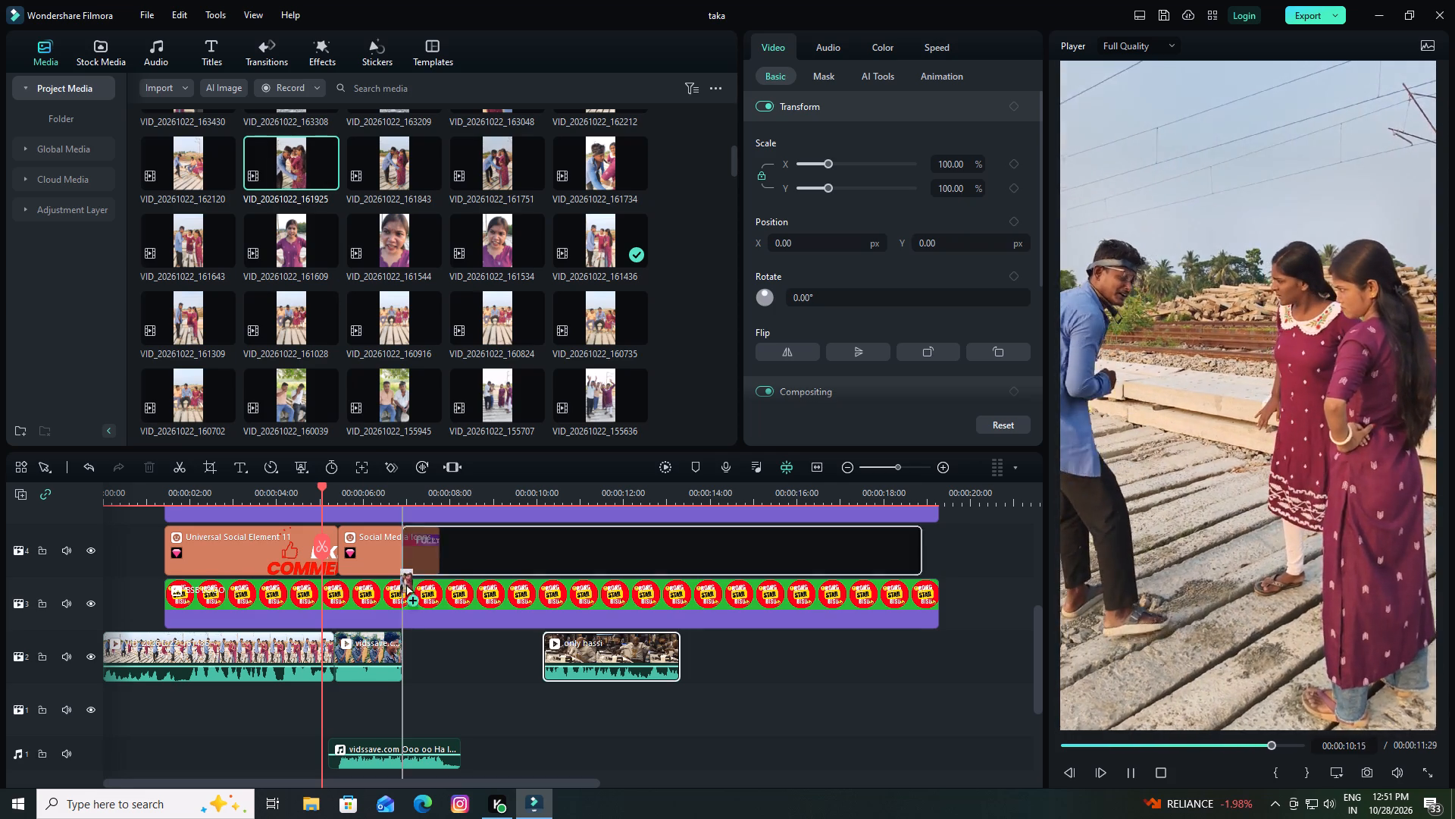
drag(400, 581, 397, 645)
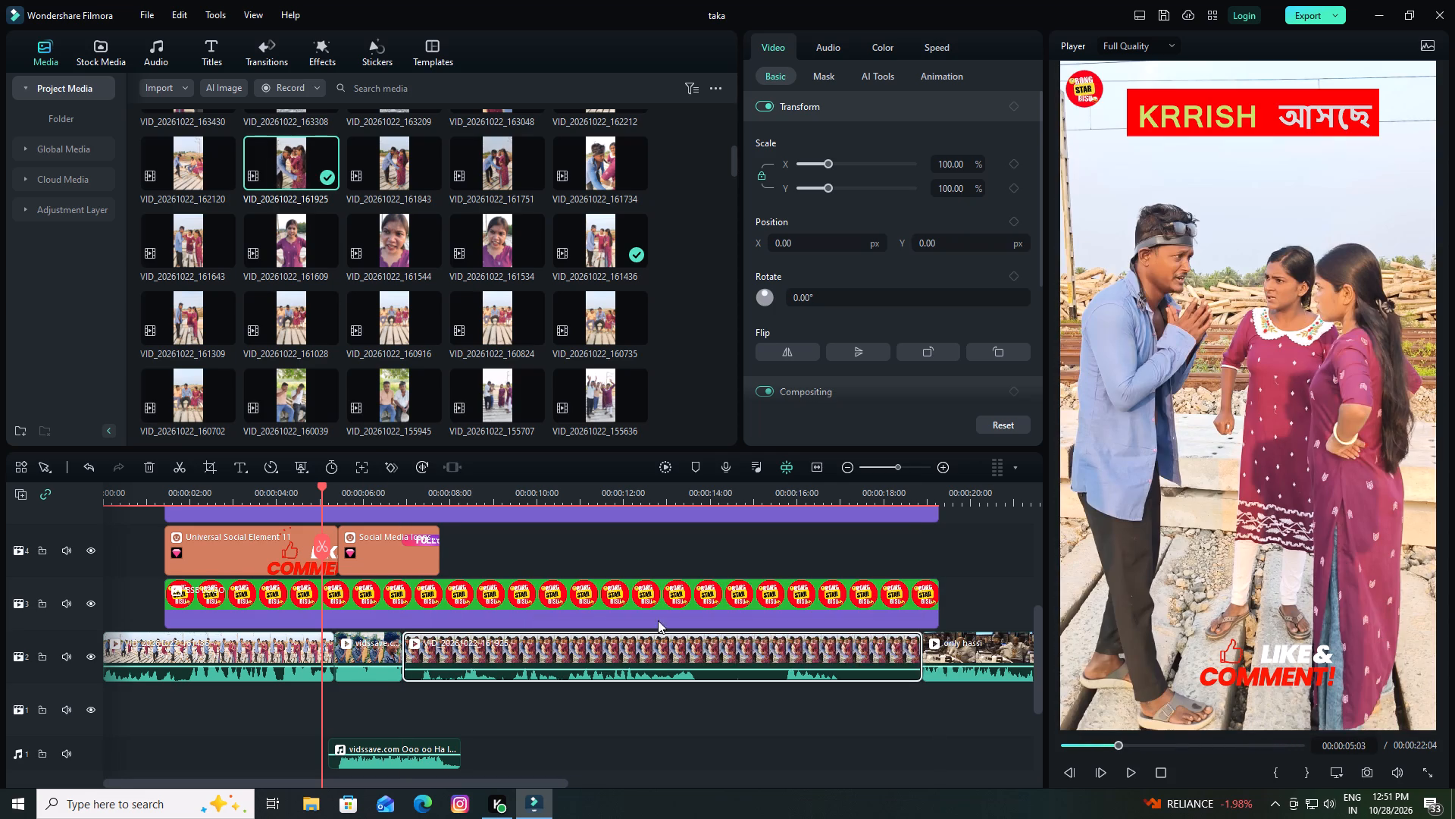
Play the VID_20261022_161925 clip, split it at 00:00:10:38 and delete the piece before the cut.
drag(322, 485, 410, 508)
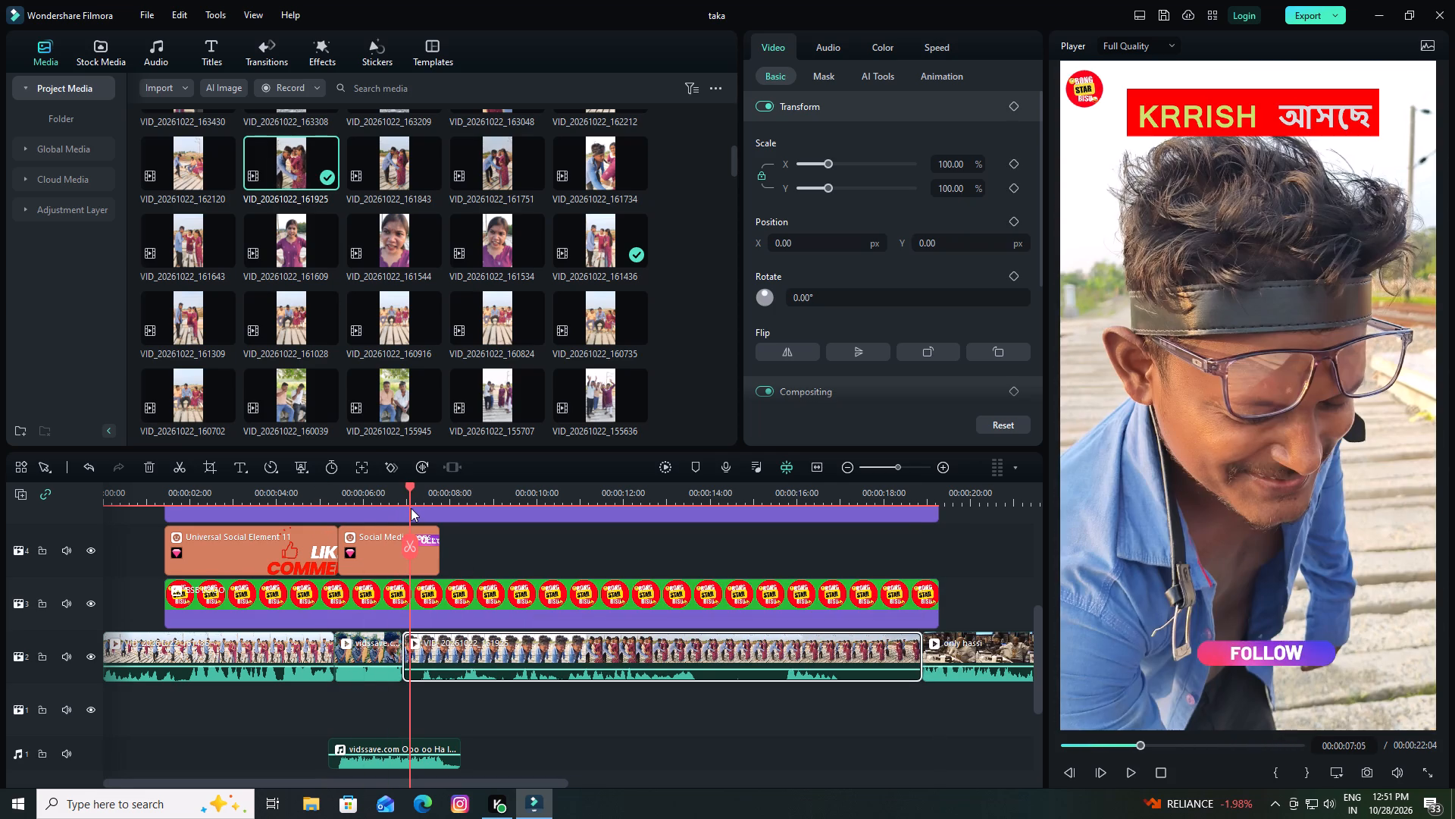
key(space)
key(space)
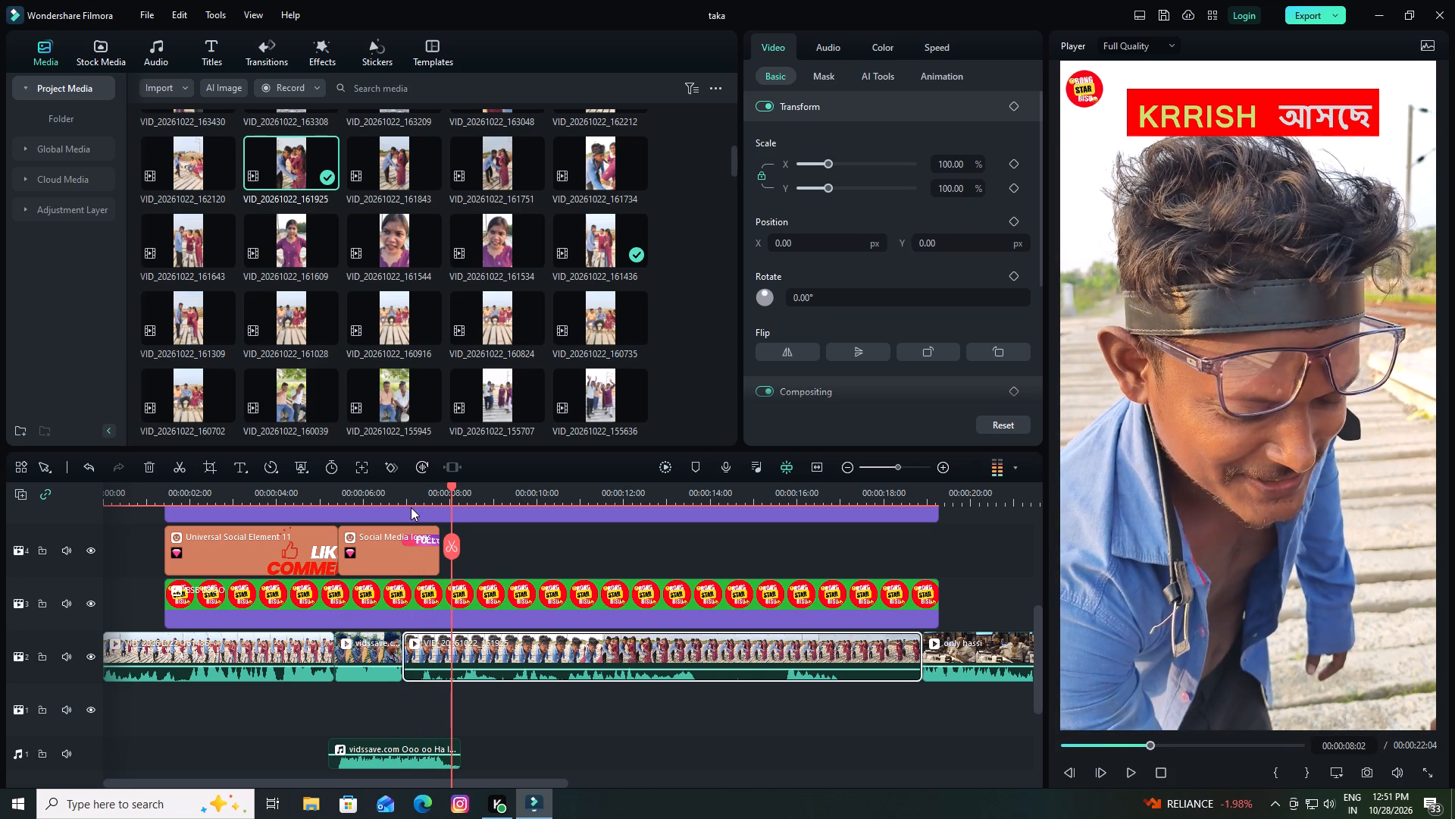
key(space)
key(space)
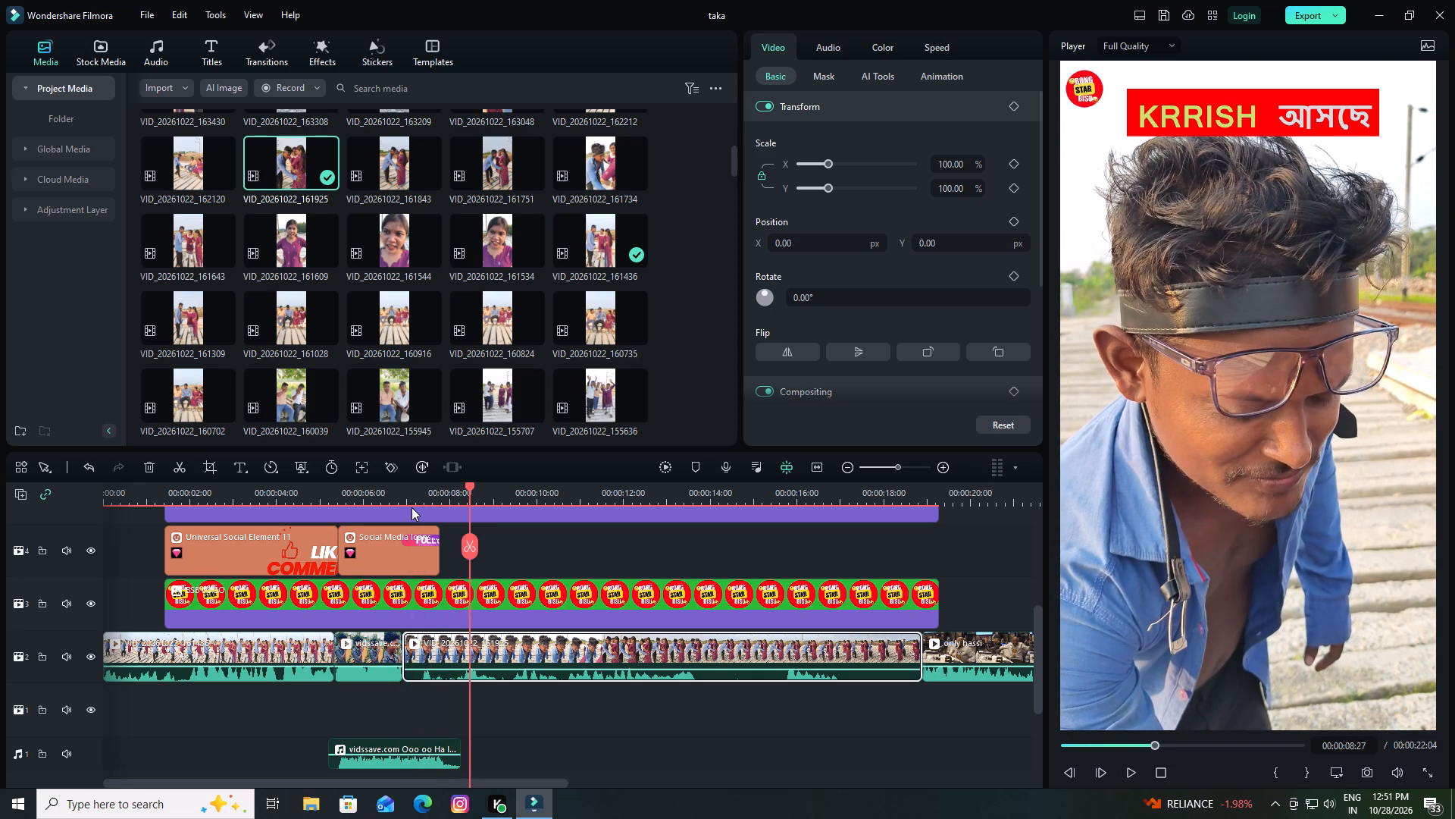
key(space)
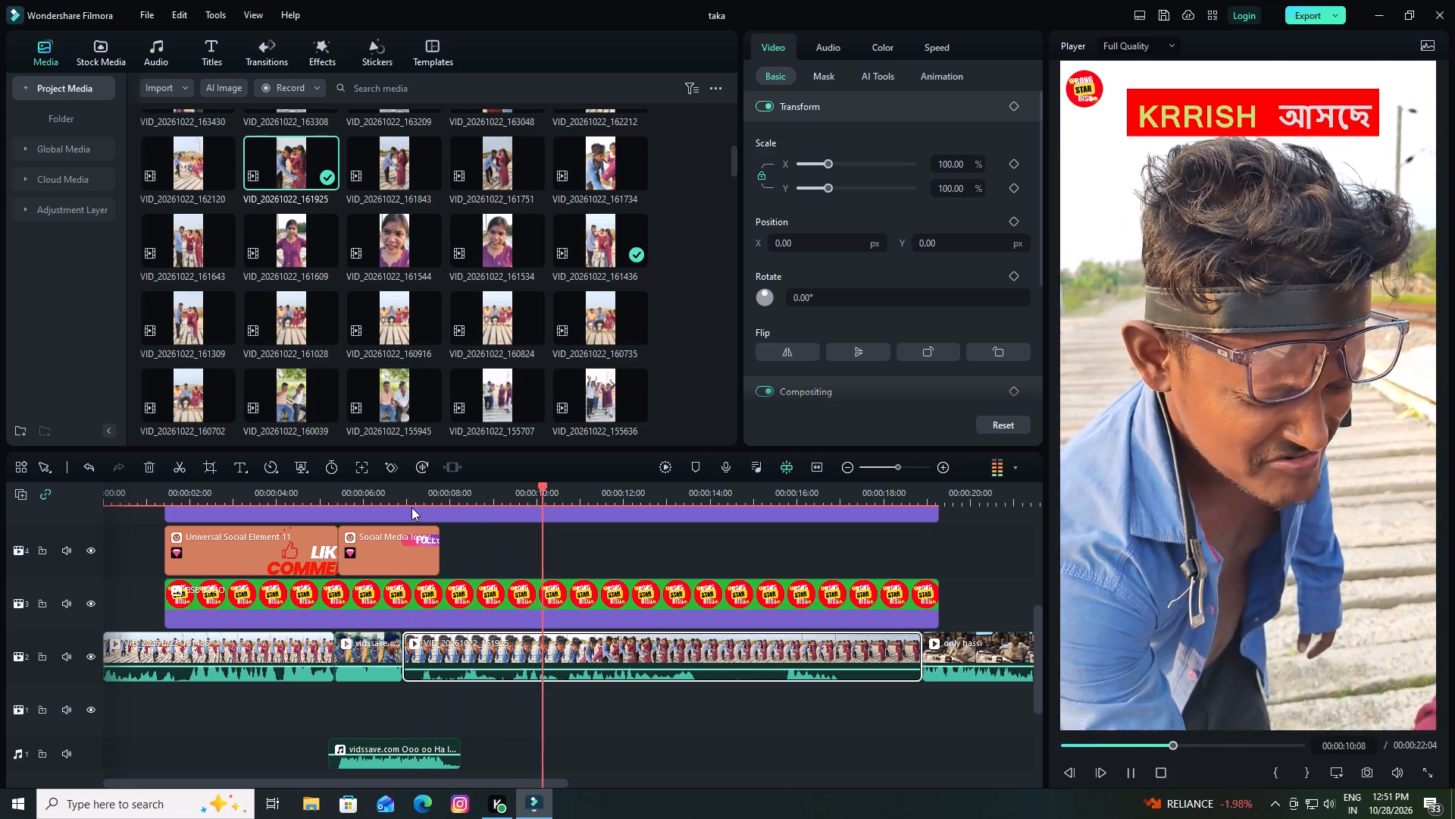
key(space)
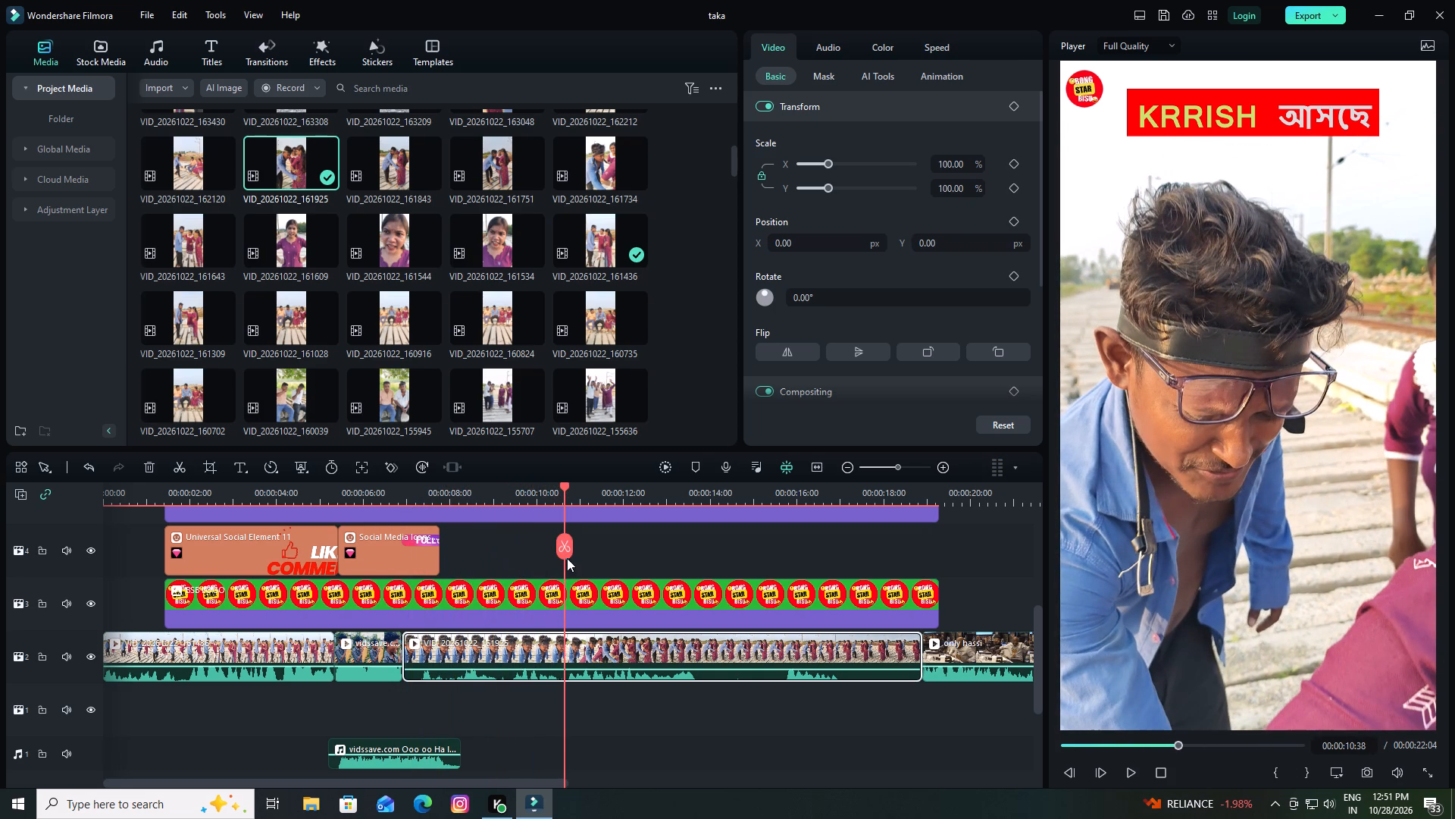
click(585, 651)
click(562, 544)
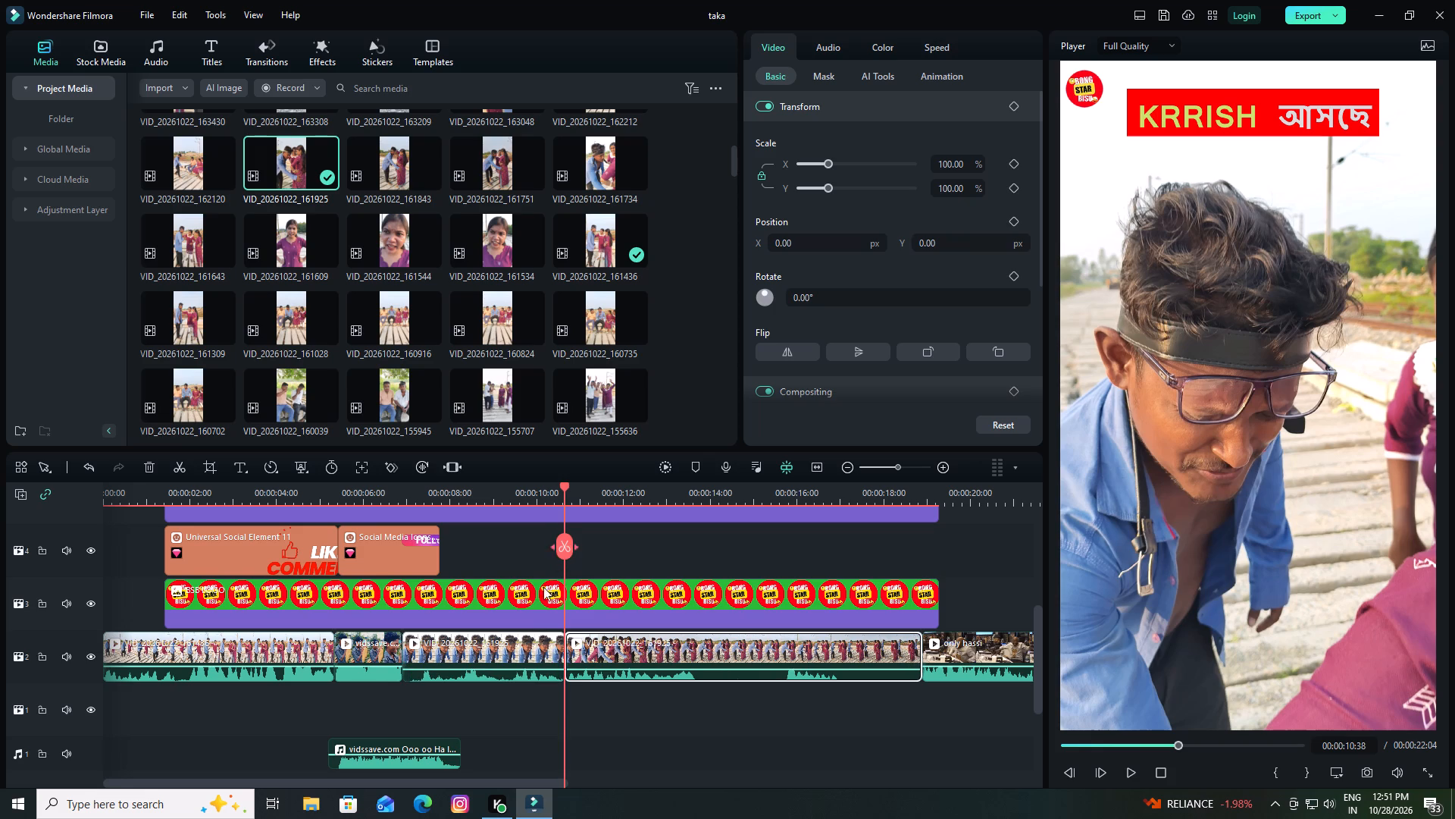
click(512, 662)
click(150, 465)
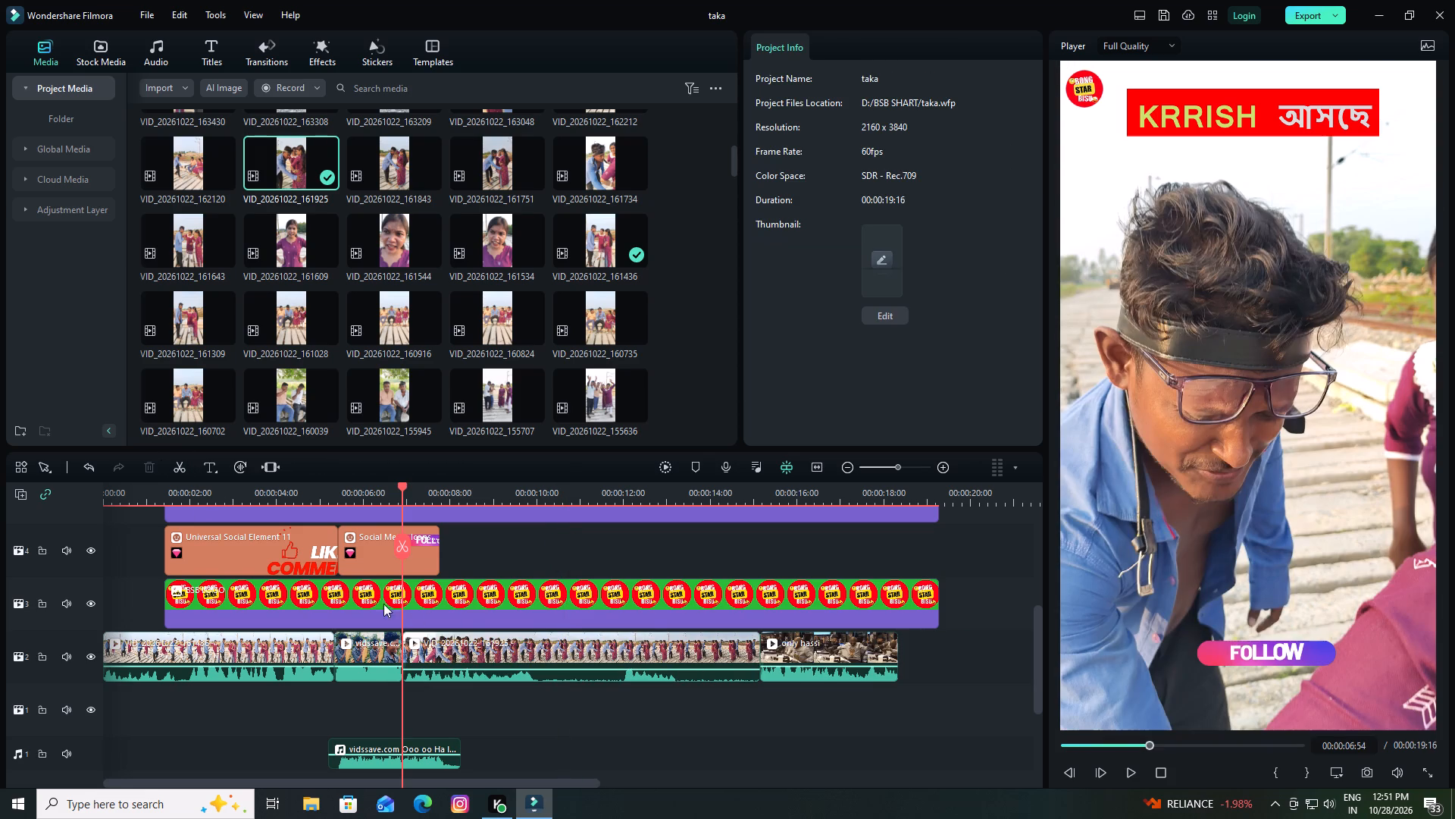
Raise the volume of the trimmed VID_20261022_161925 clip and briefly play its start.
drag(481, 667, 481, 632)
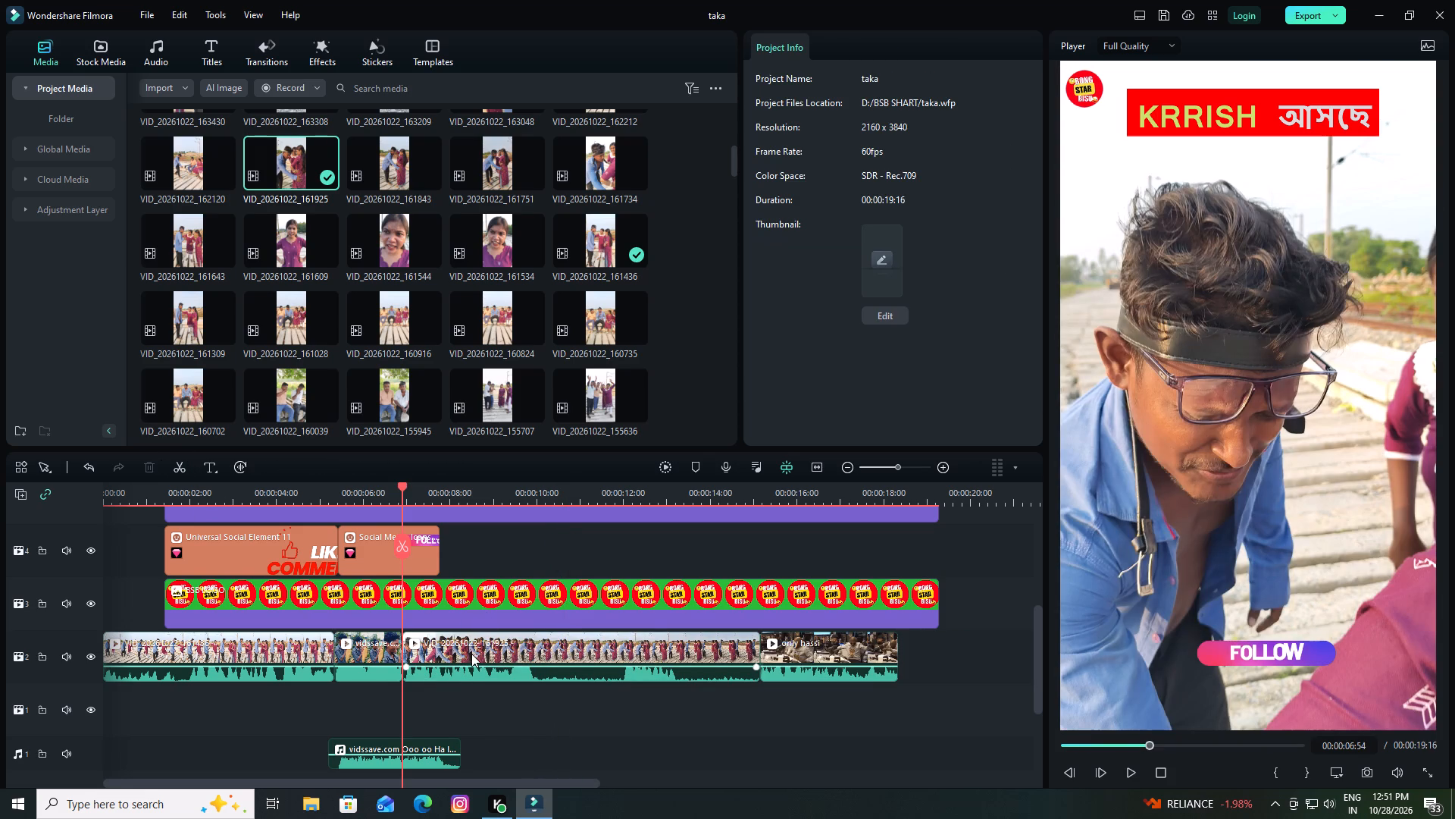
key(space)
key(space)
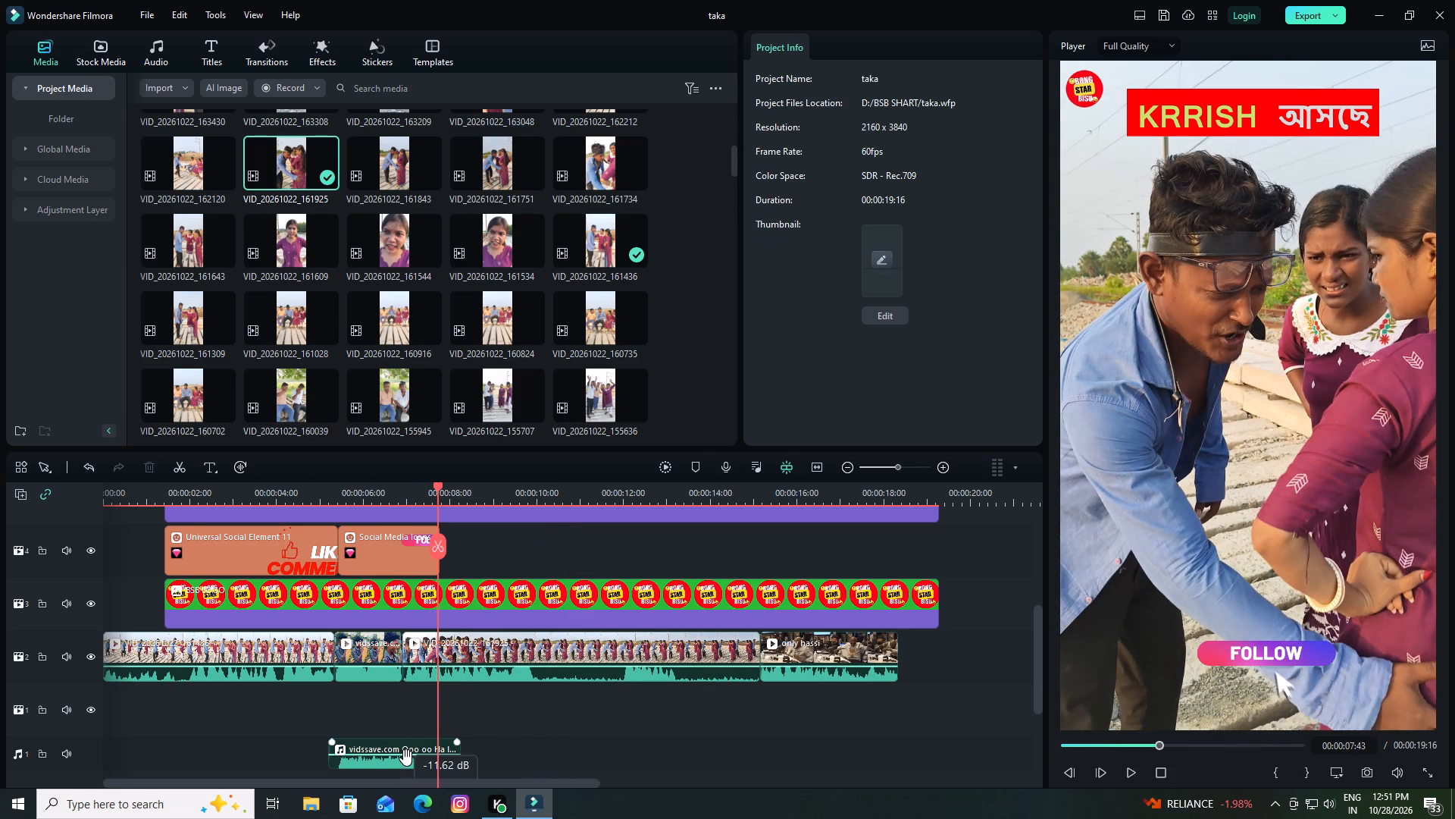
Move the vidssave laughing memes audio along its track so it starts at about 00:00:10:00.
drag(408, 761, 693, 733)
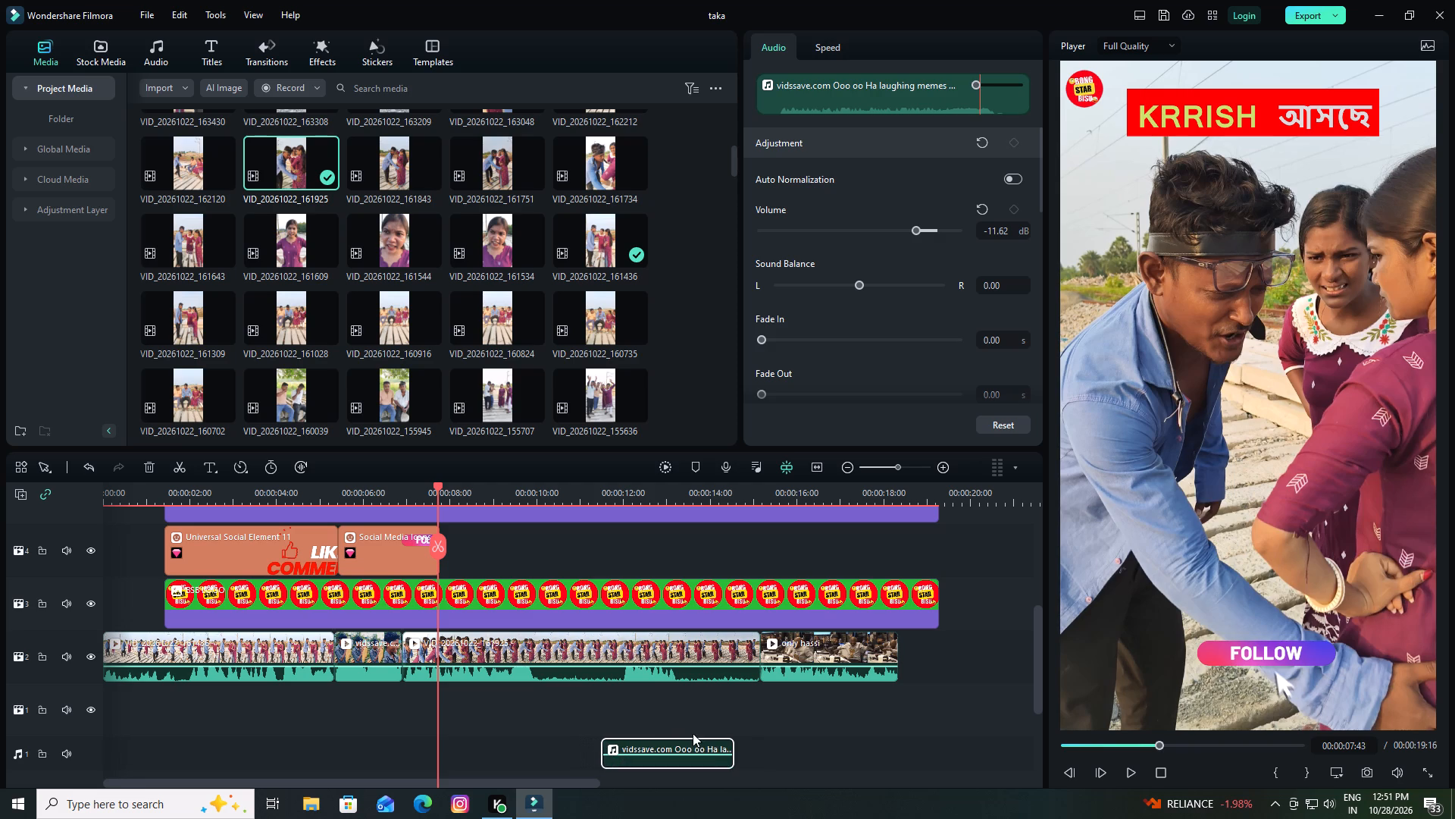
drag(653, 763, 595, 753)
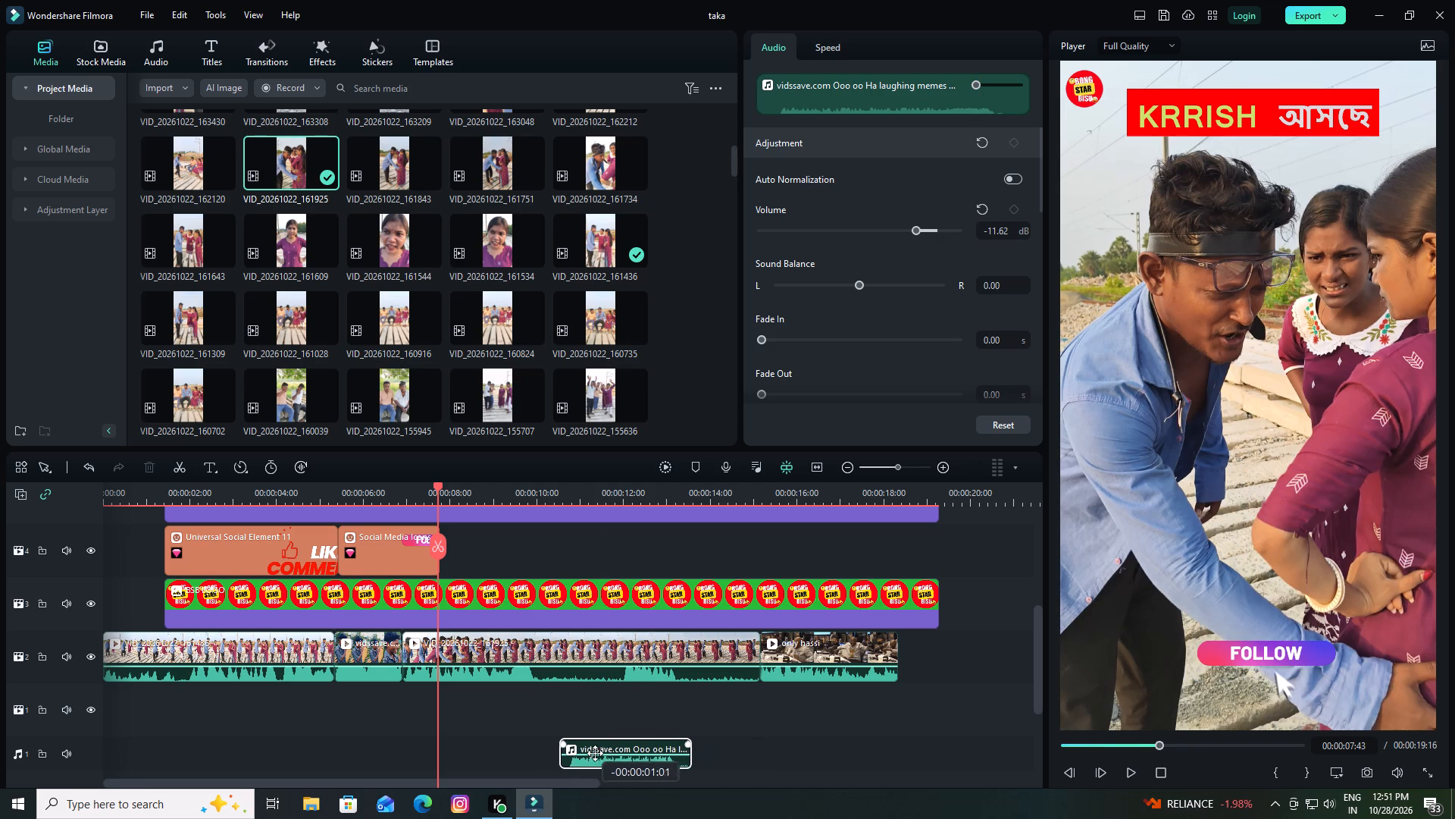
drag(595, 753, 581, 752)
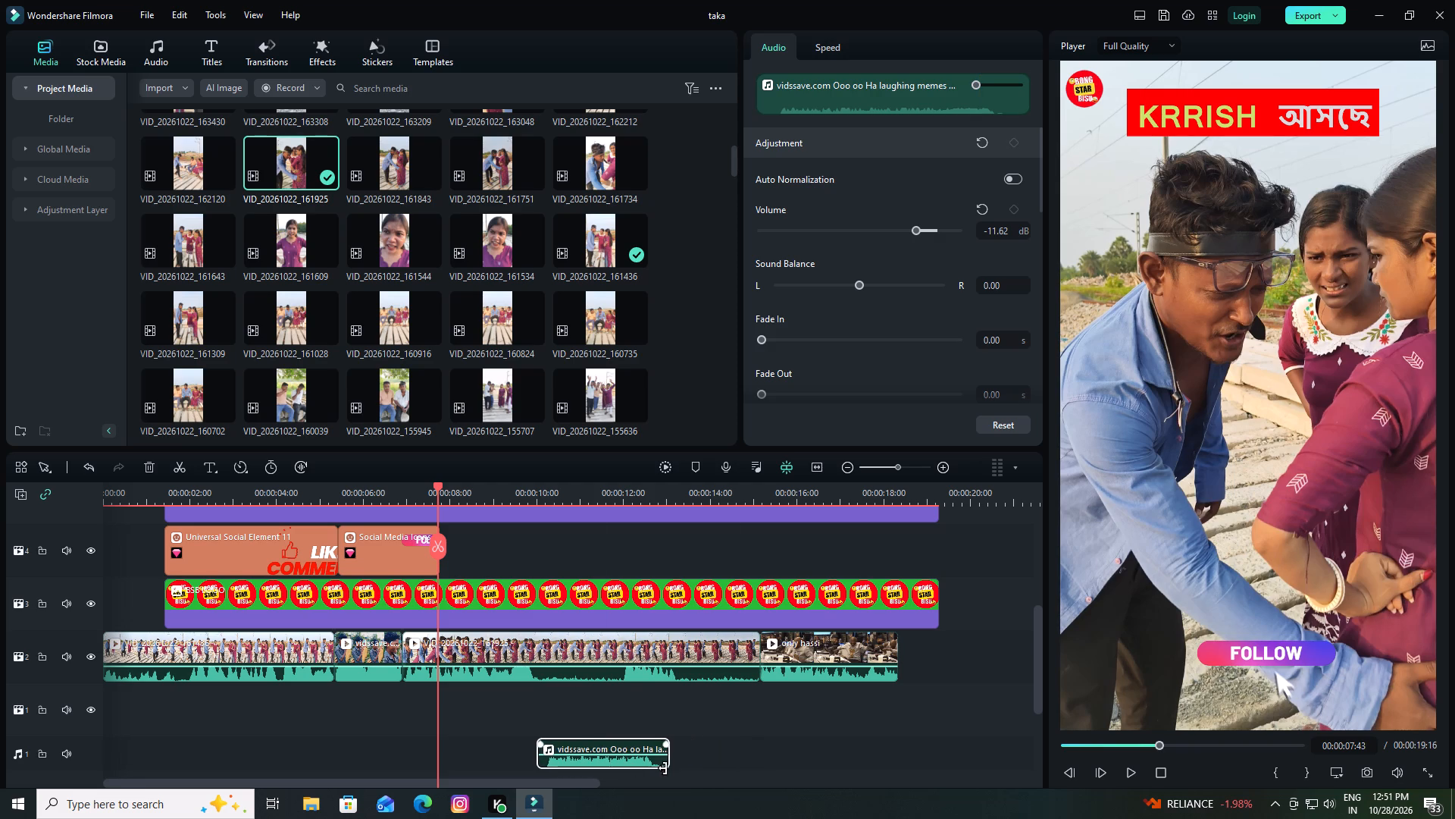
Play the VID_20261022_161925 clip, split it just after the laughing audio ends, at about 00:00:13, and delete the piece after the cut.
key(space)
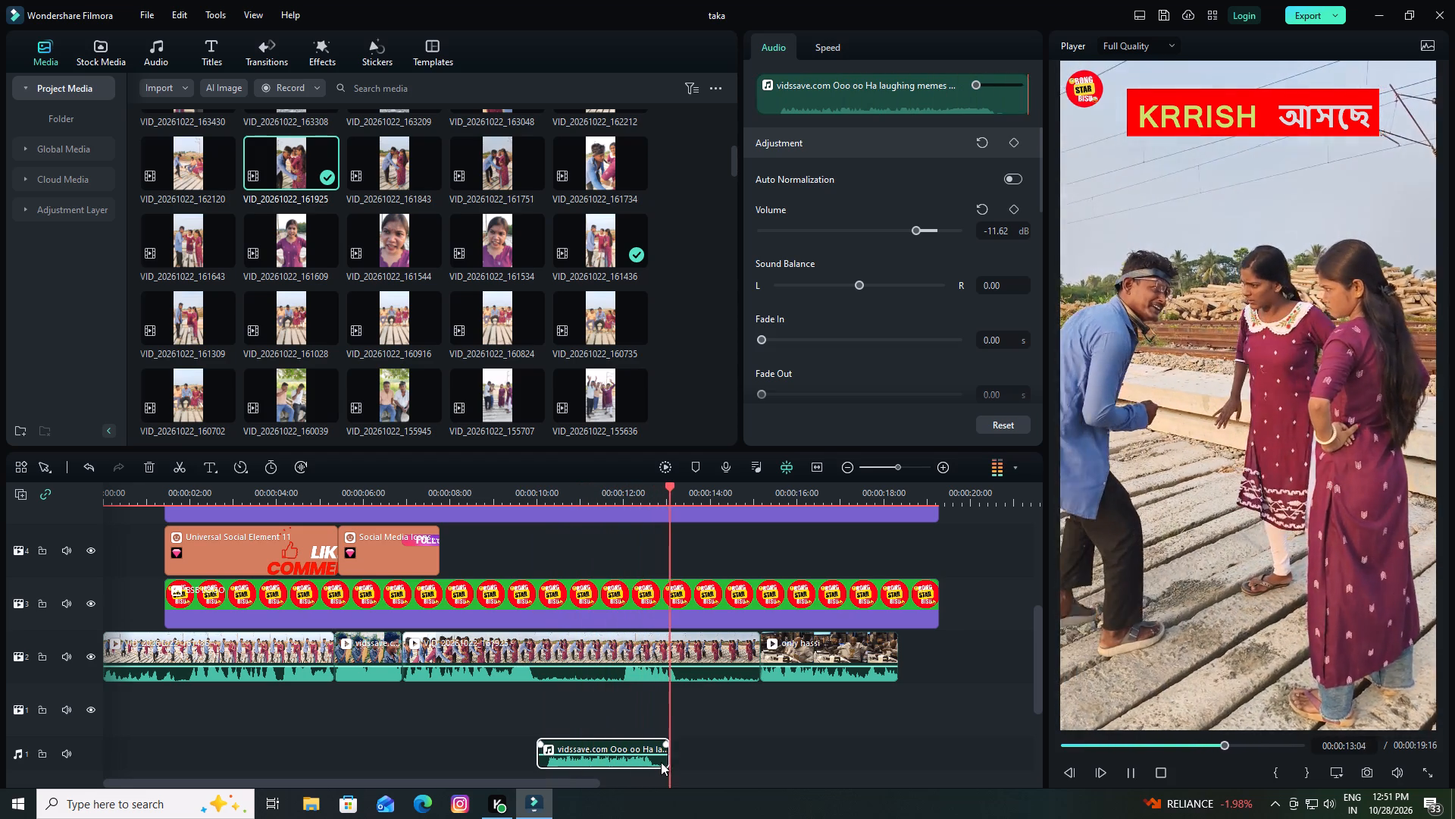
key(space)
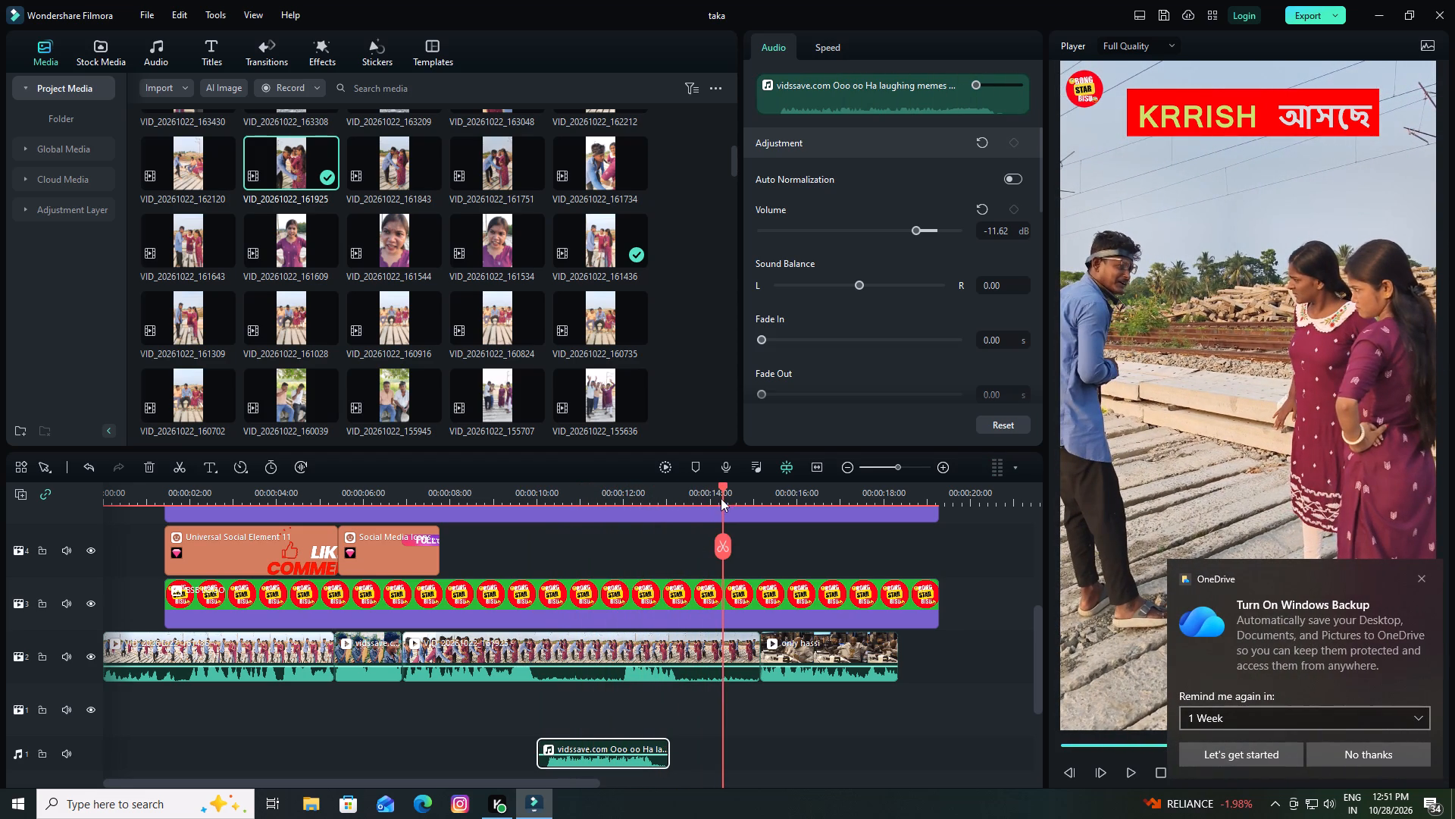
drag(722, 486, 648, 513)
key(space)
key(space)
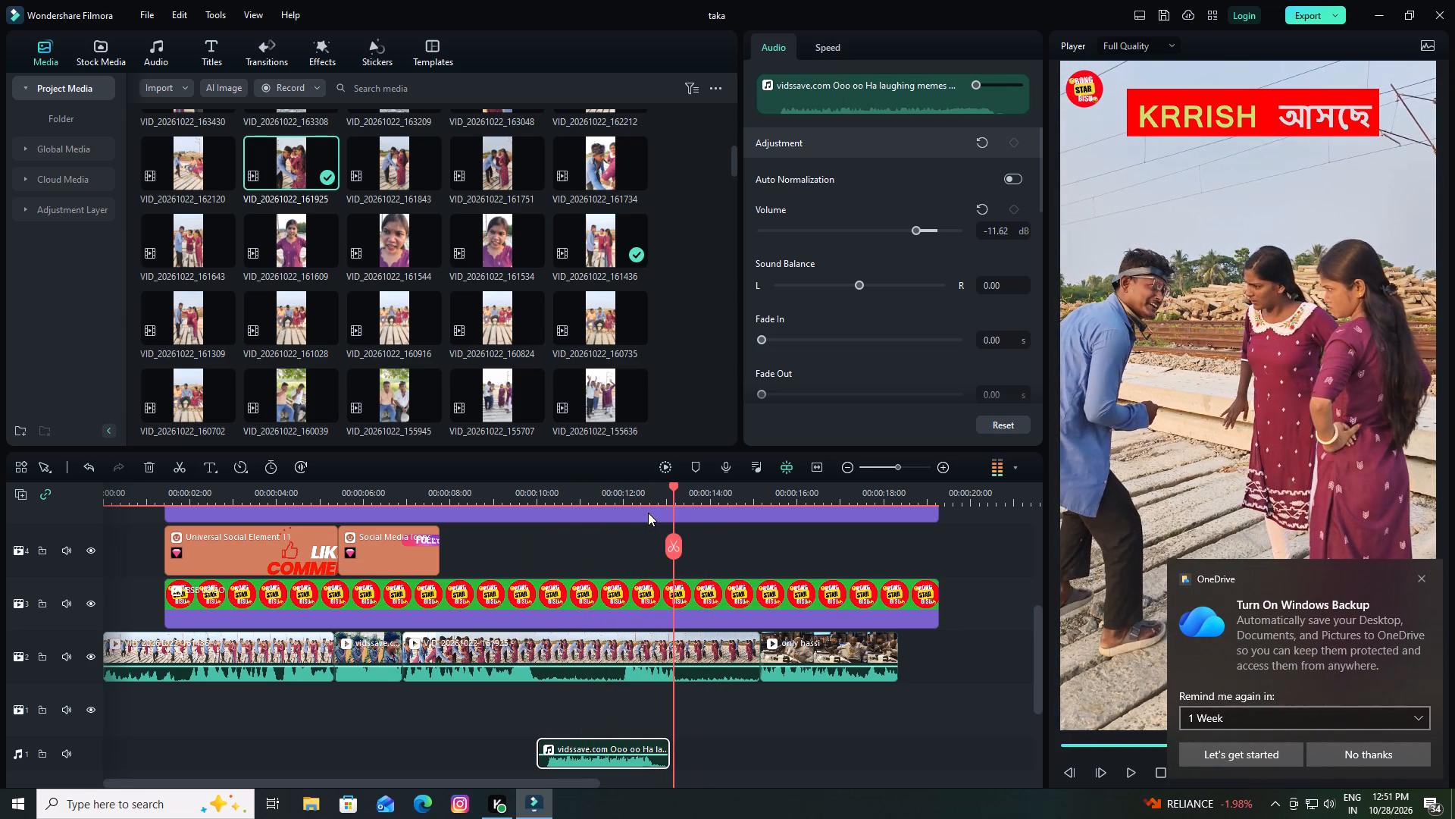
click(701, 662)
click(674, 547)
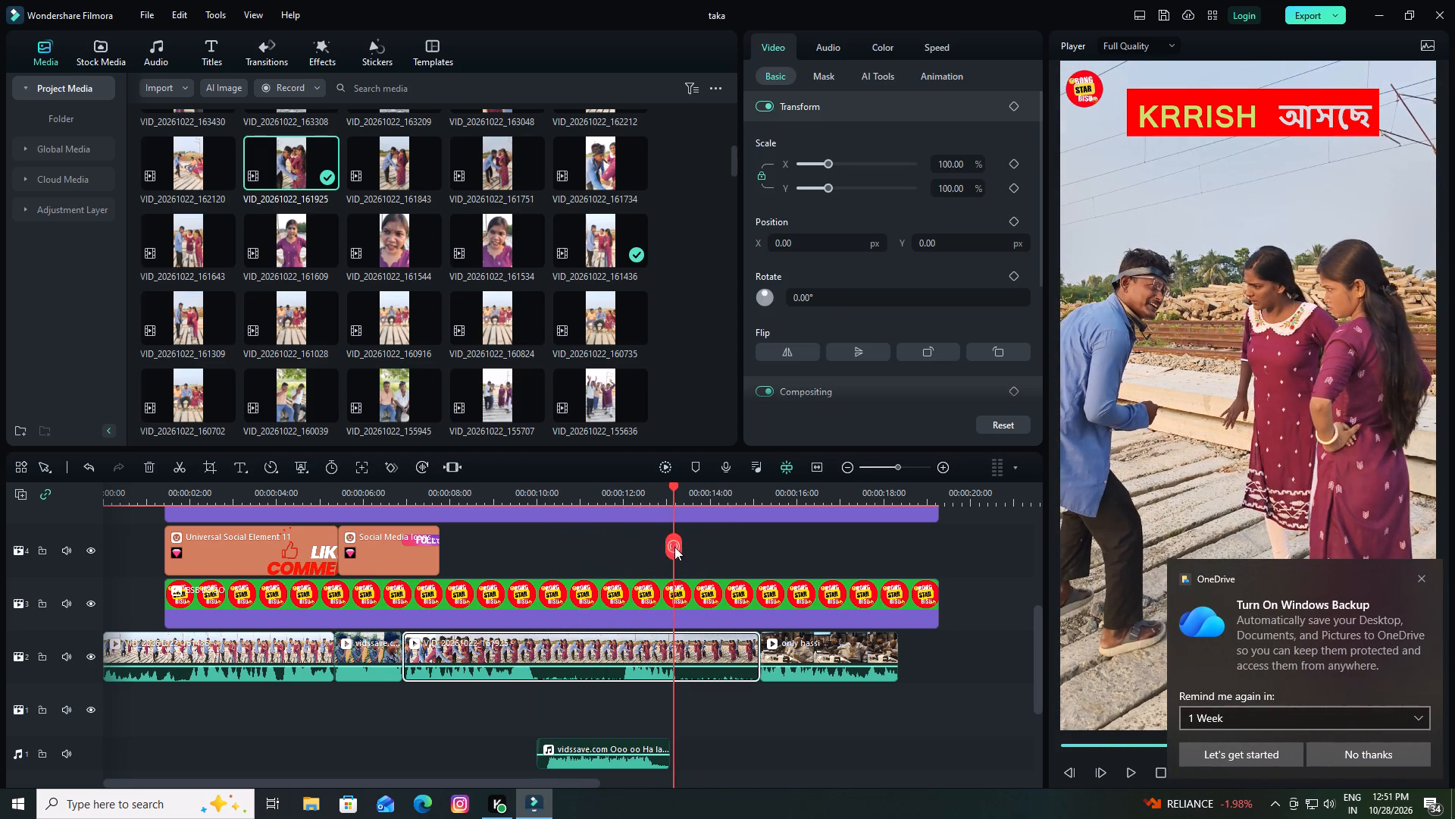
click(145, 462)
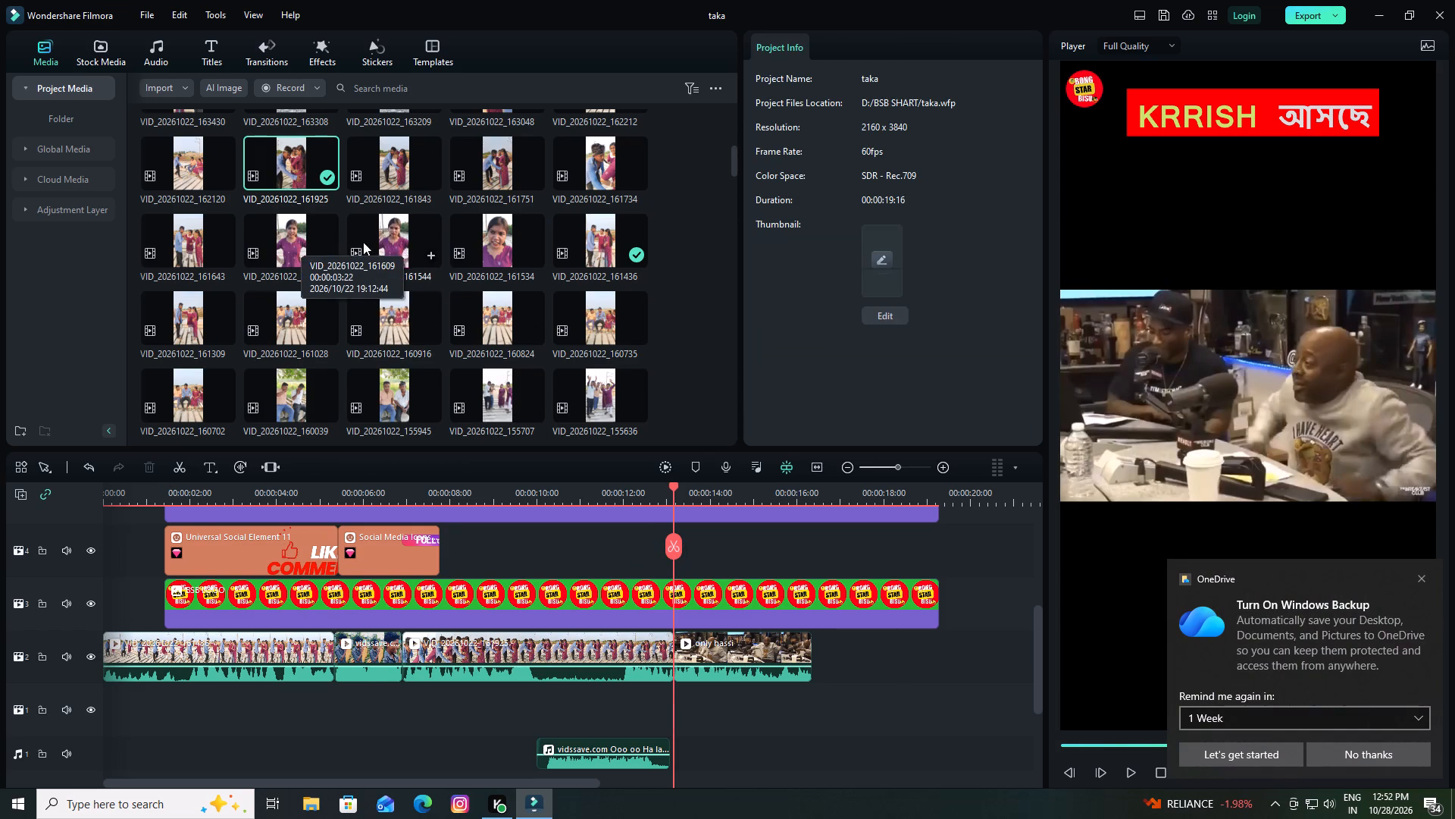
Preview the VID_20261022_161544 footage and save the project.
click(386, 244)
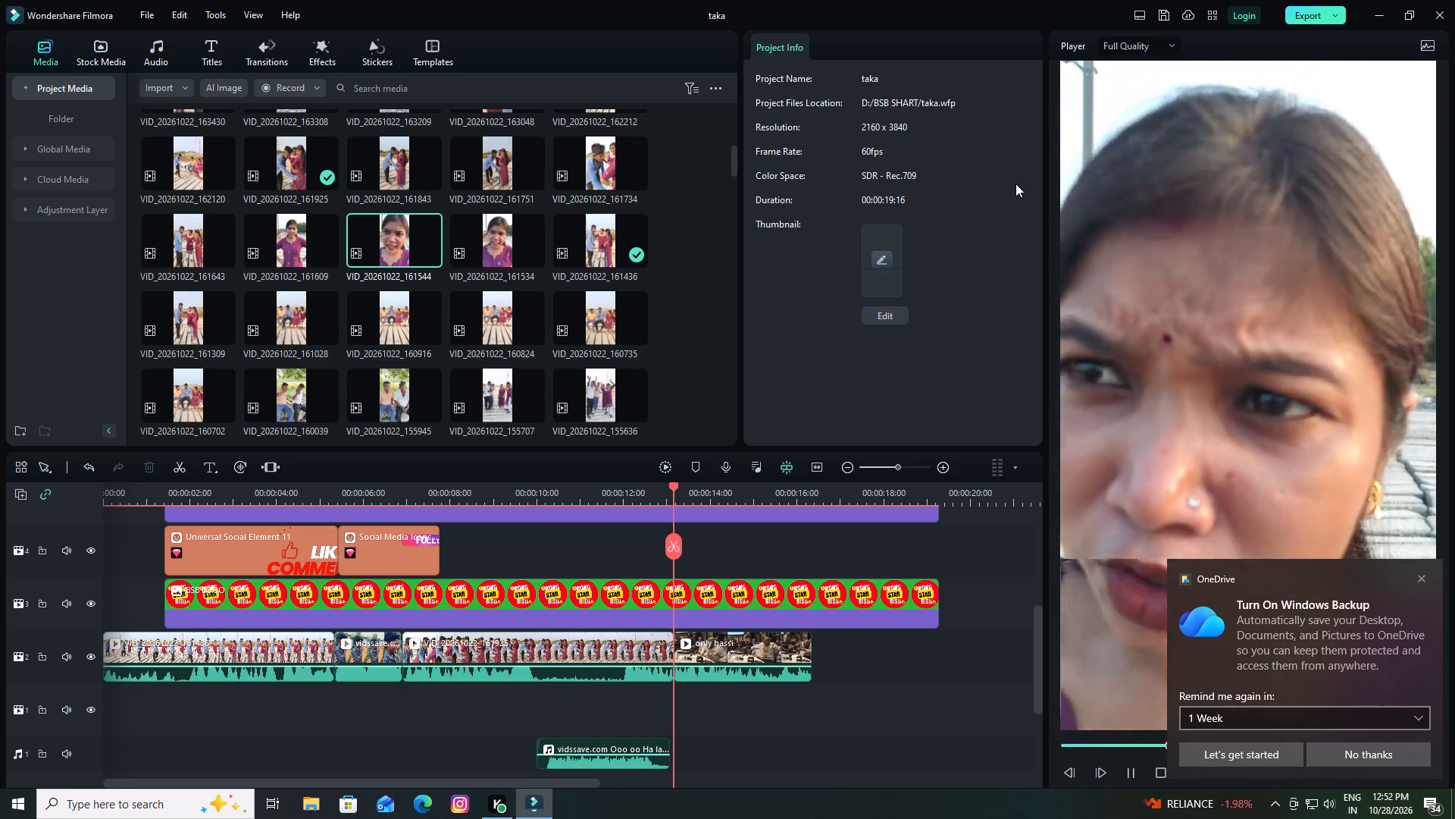
key(space)
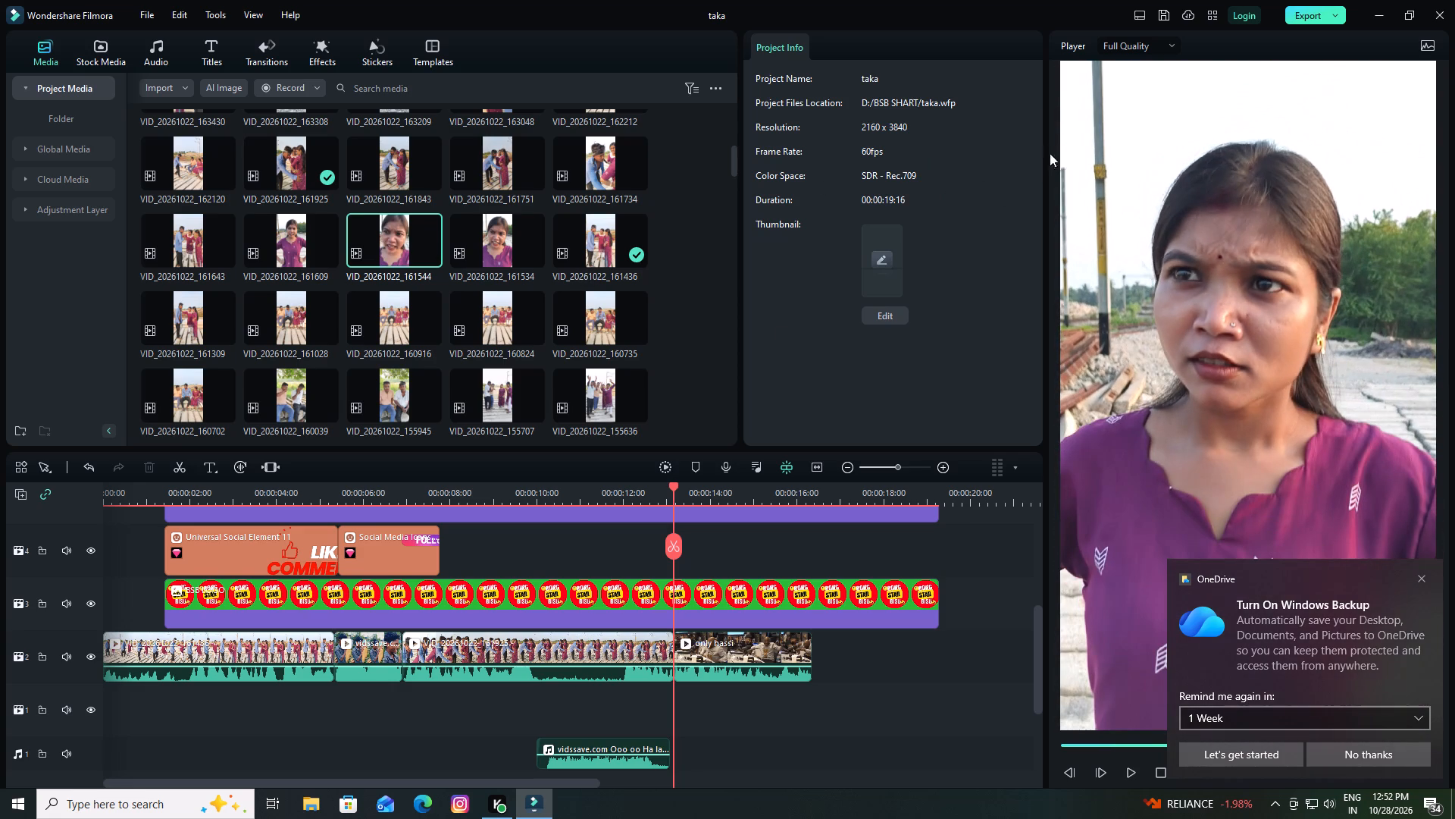
click(1160, 12)
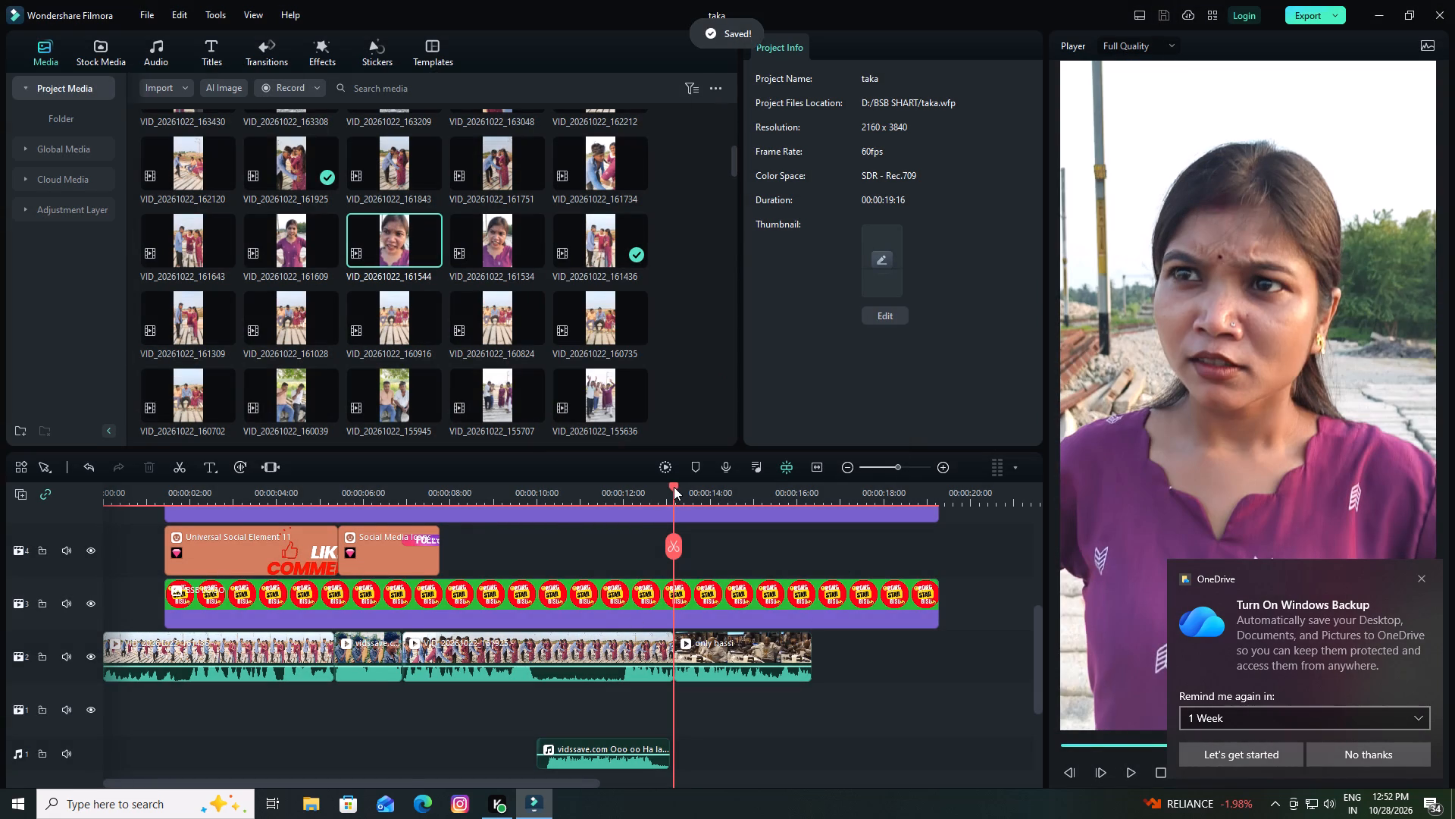
Preview VID_20261022_161609 and insert it between the vidssave clip and the VID_20261022_161925 clip.
drag(674, 487, 306, 519)
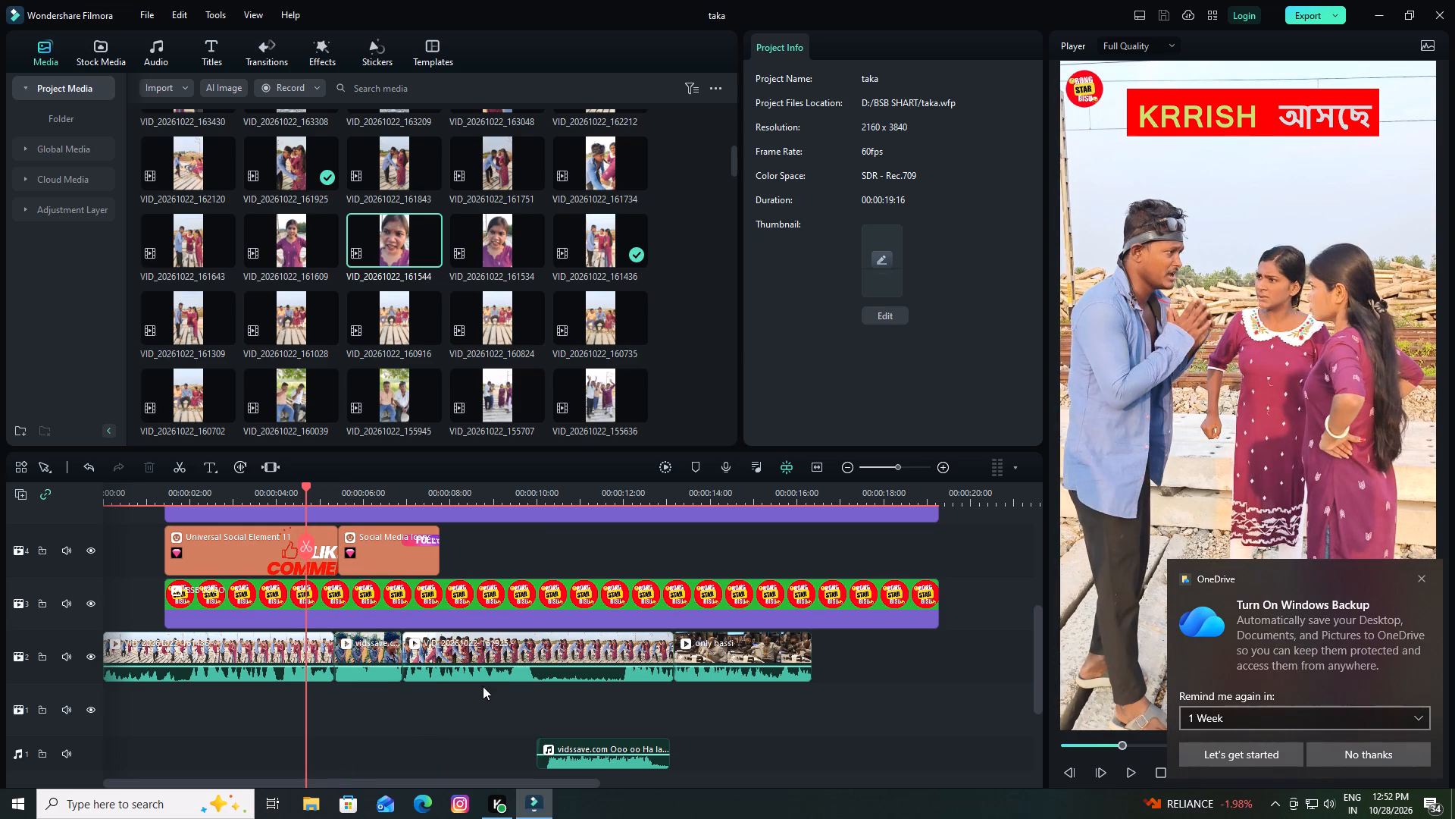
click(286, 229)
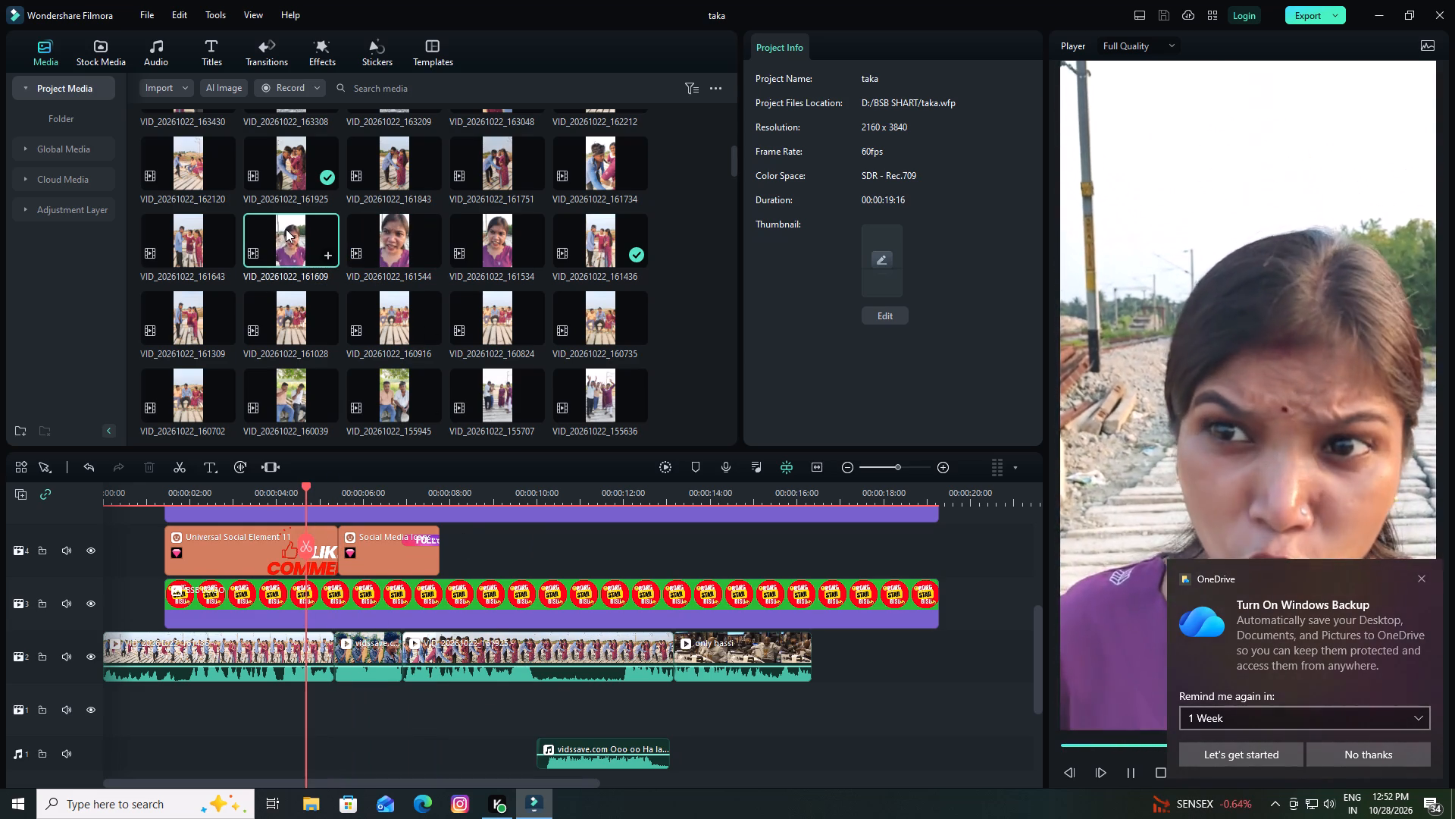
key(space)
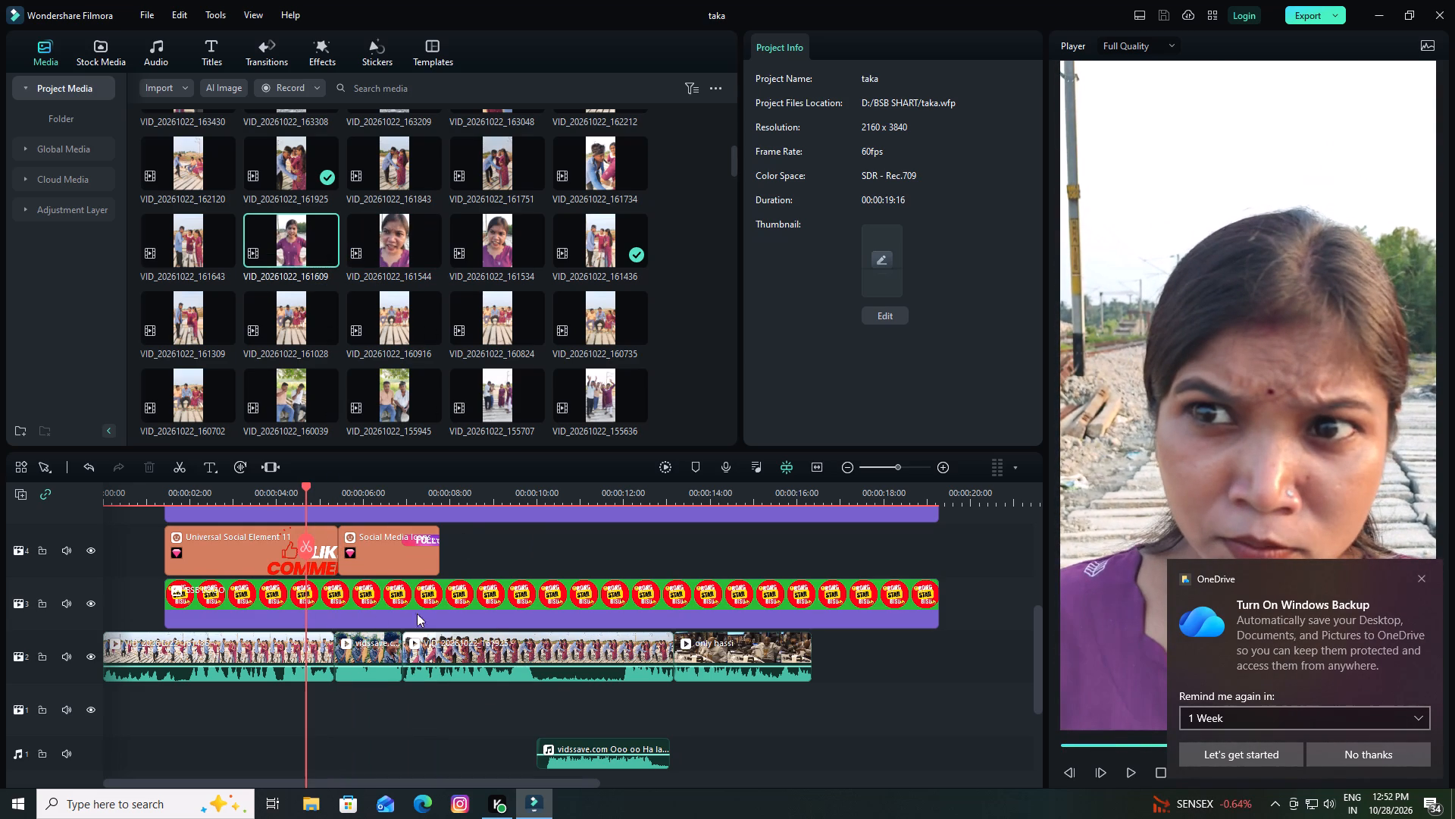
scroll(447, 687, up, 1)
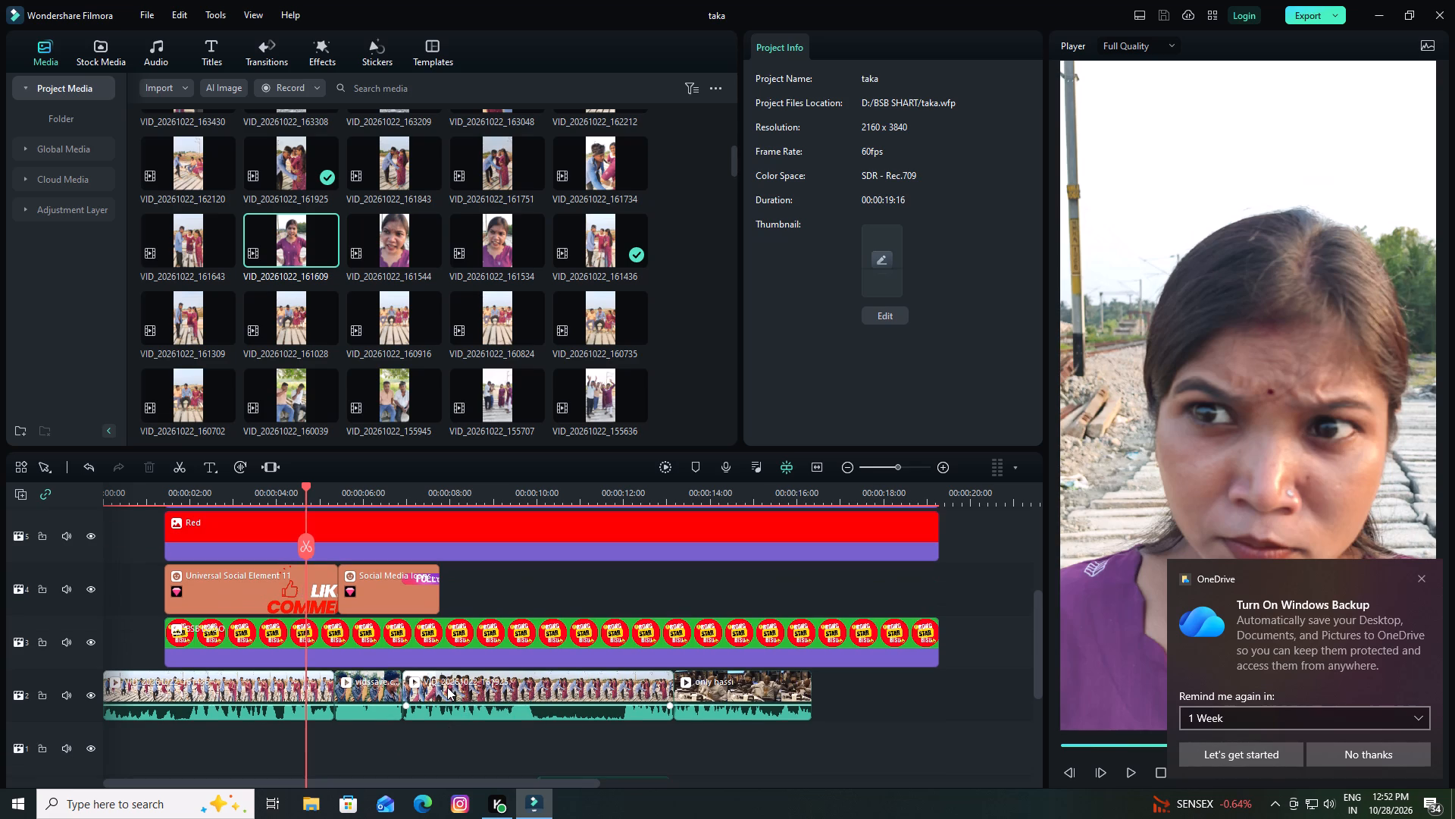
key(space)
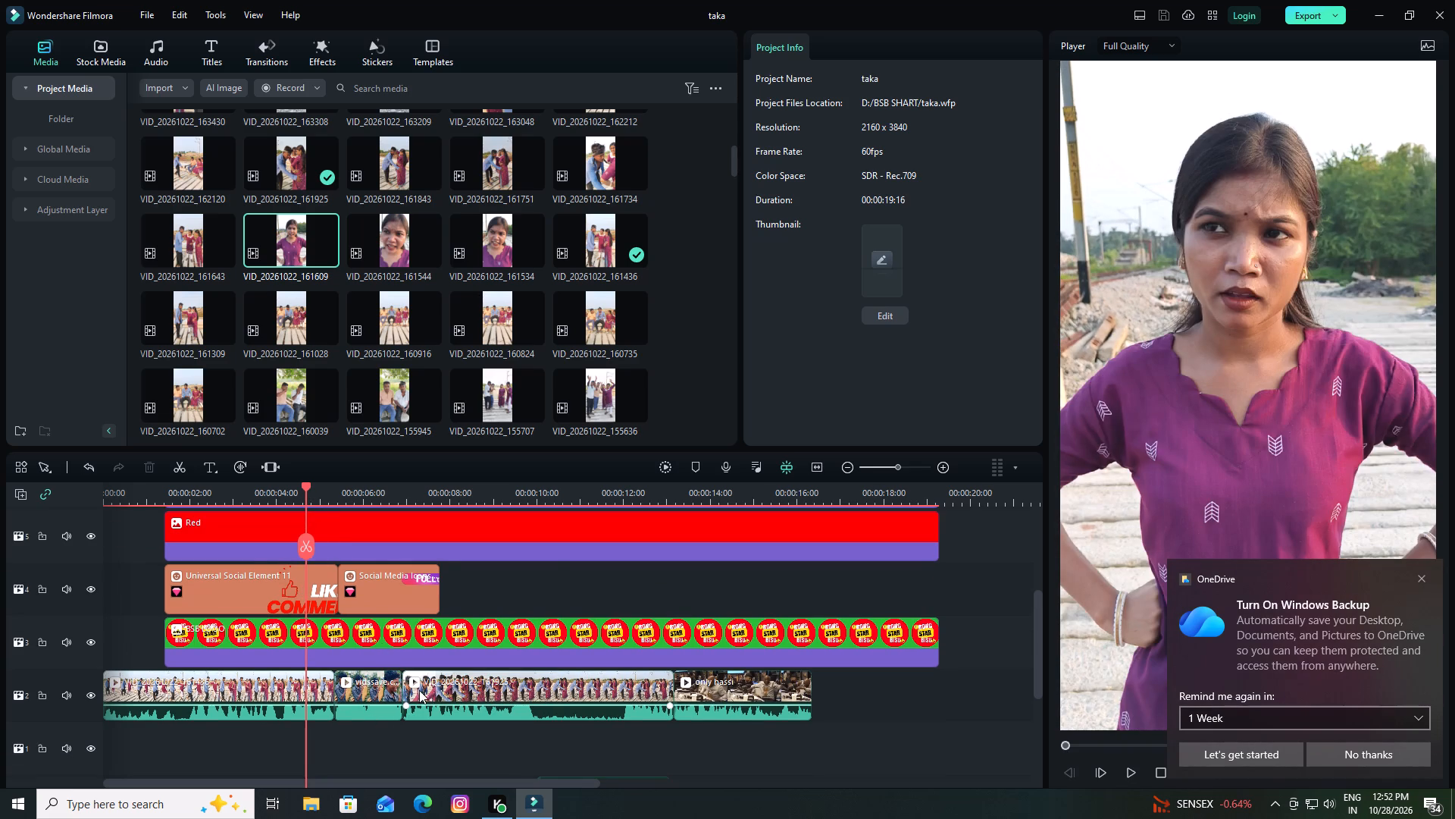
drag(306, 482, 366, 508)
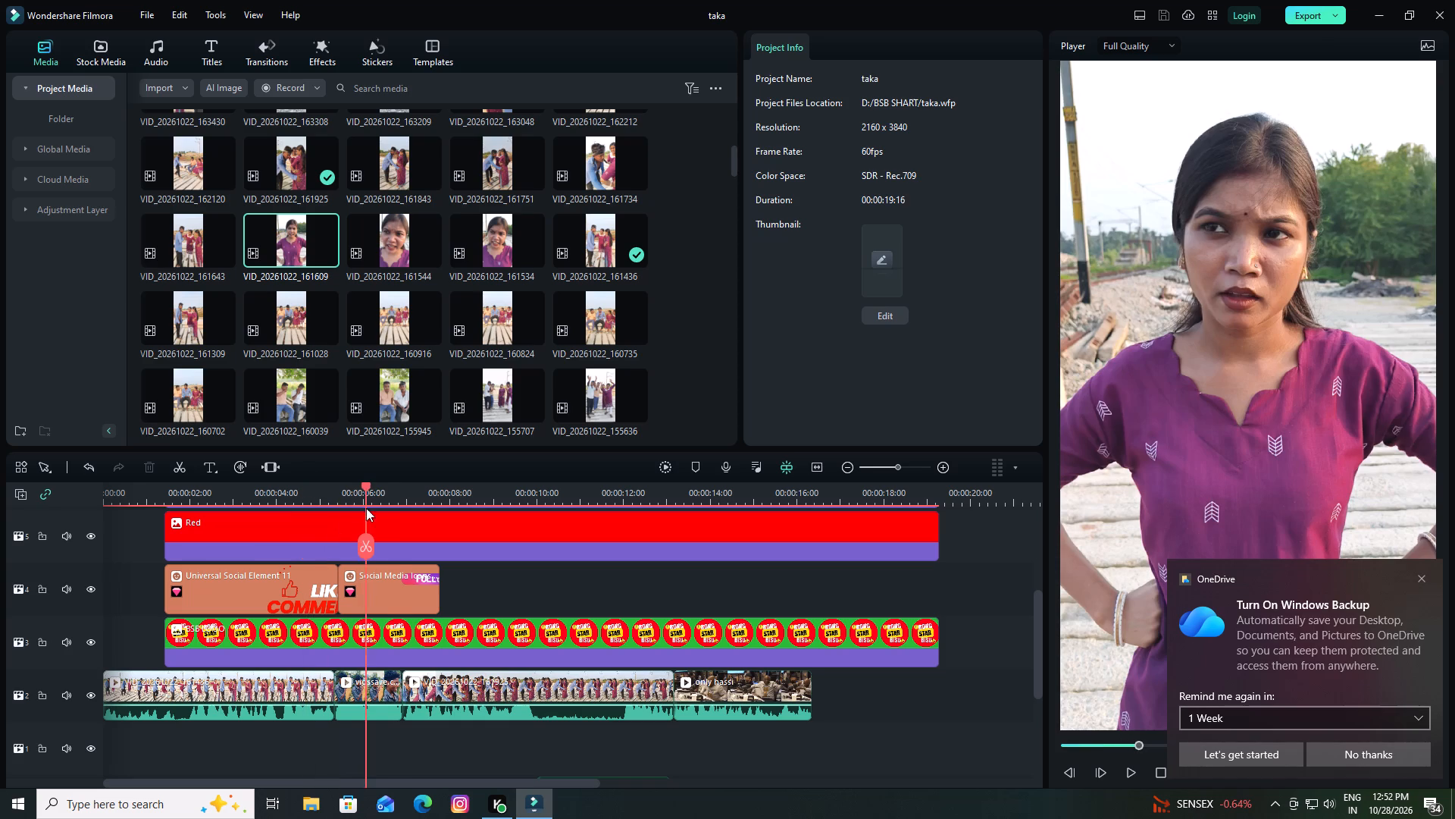
drag(366, 508, 400, 524)
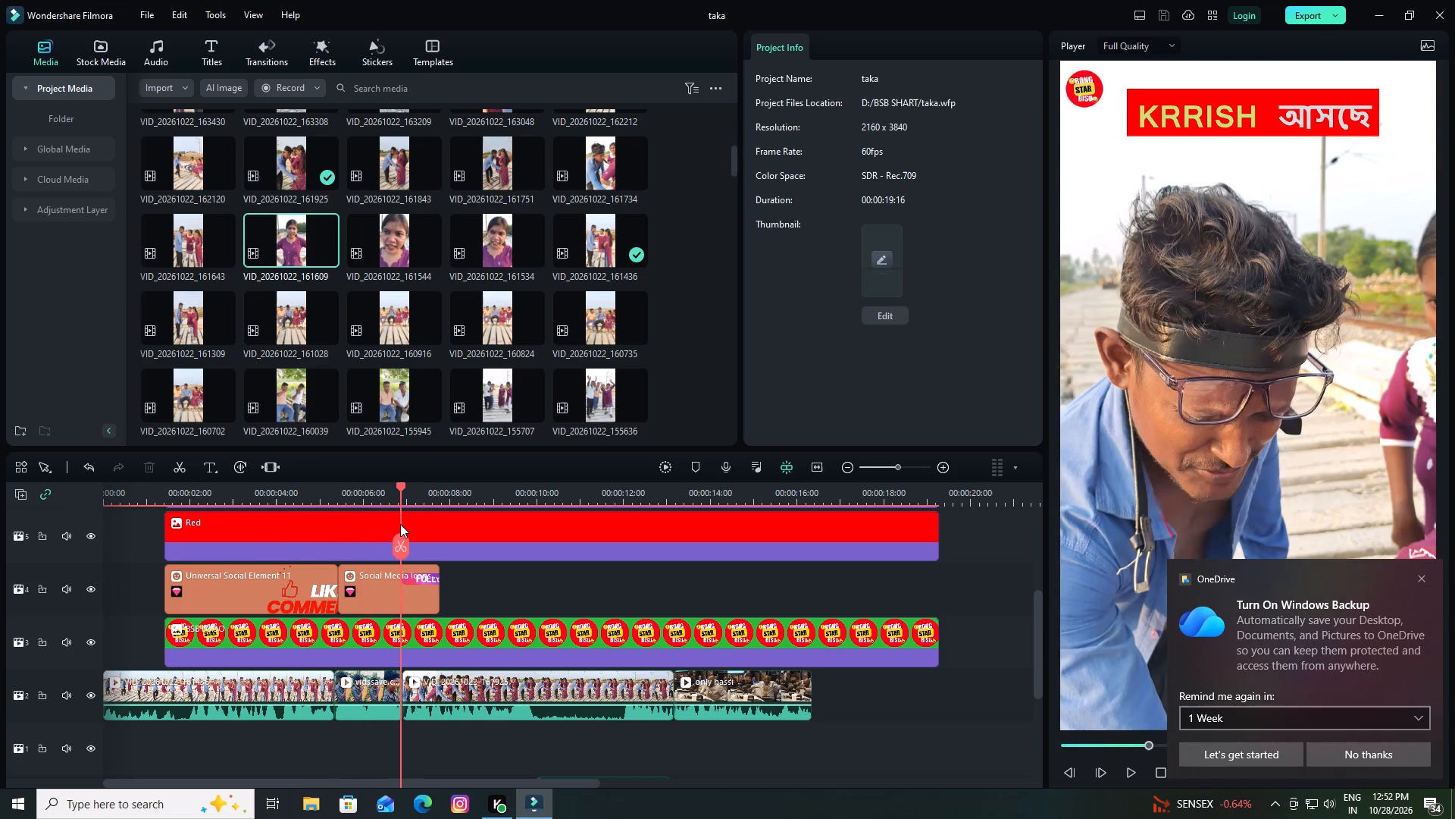
drag(400, 524, 402, 526)
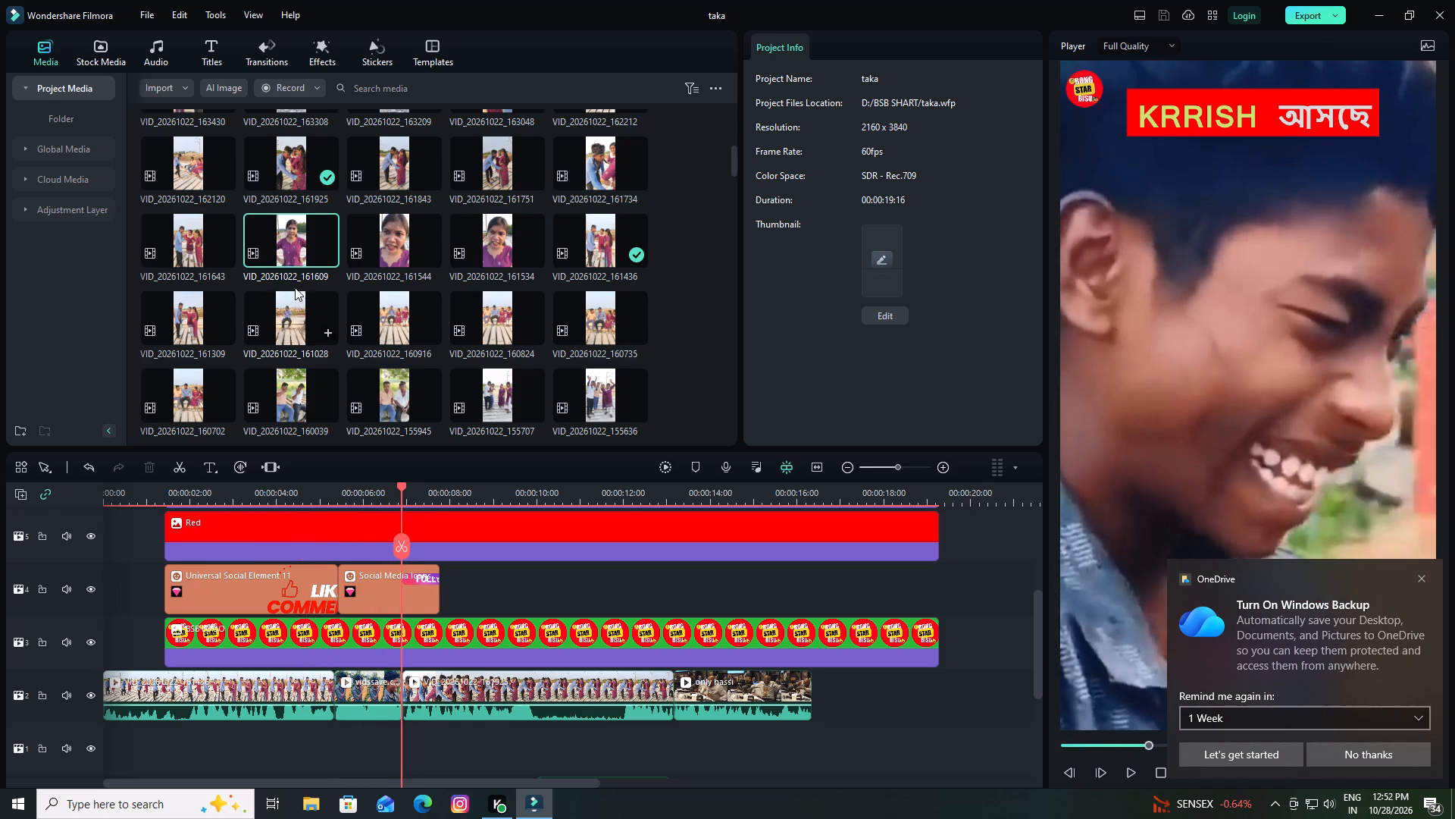
drag(289, 246, 408, 704)
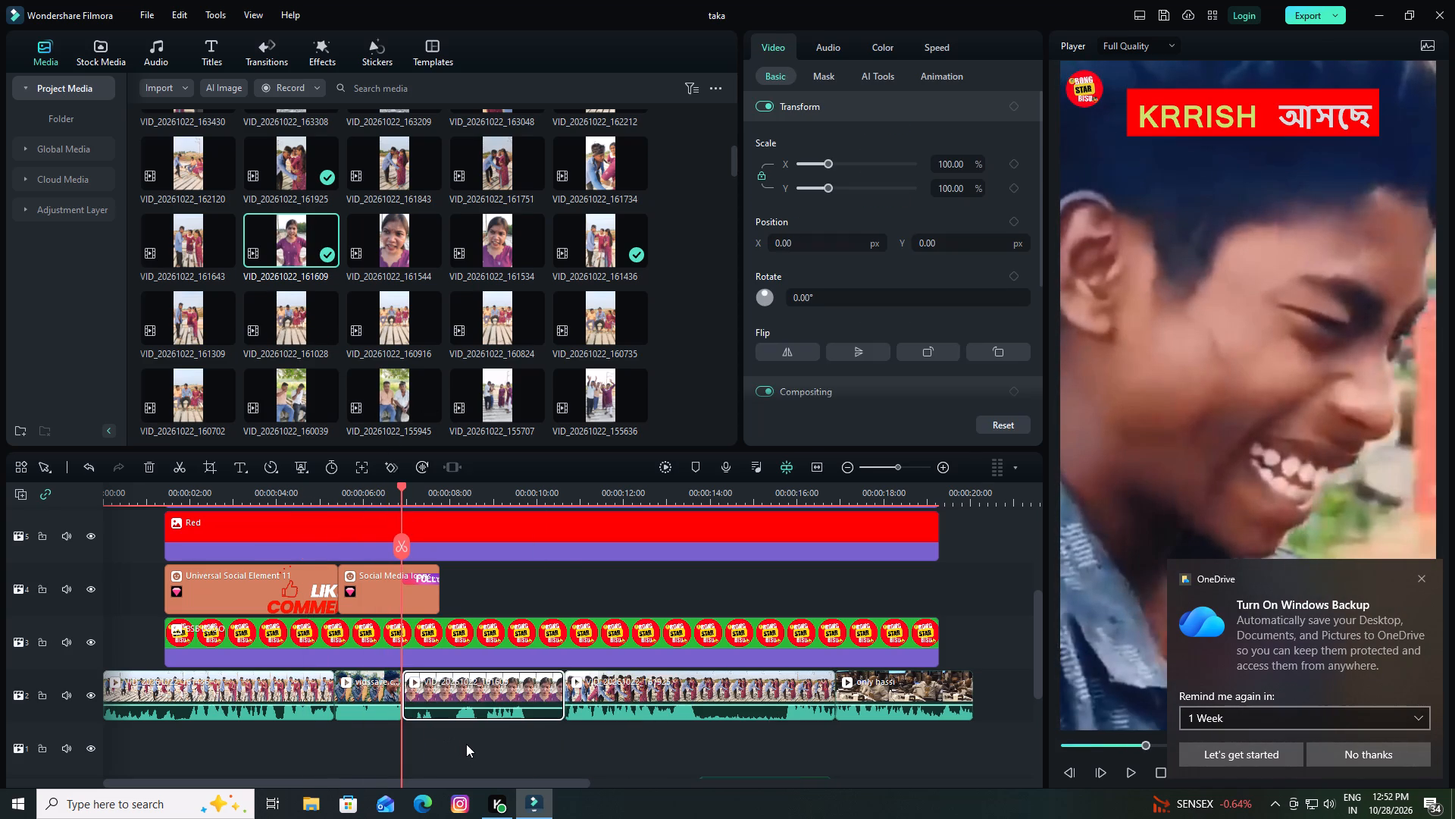
Play the VID_20261022_161609 clip, split it at about 00:00:08 and delete the piece before the cut.
key(space)
key(space)
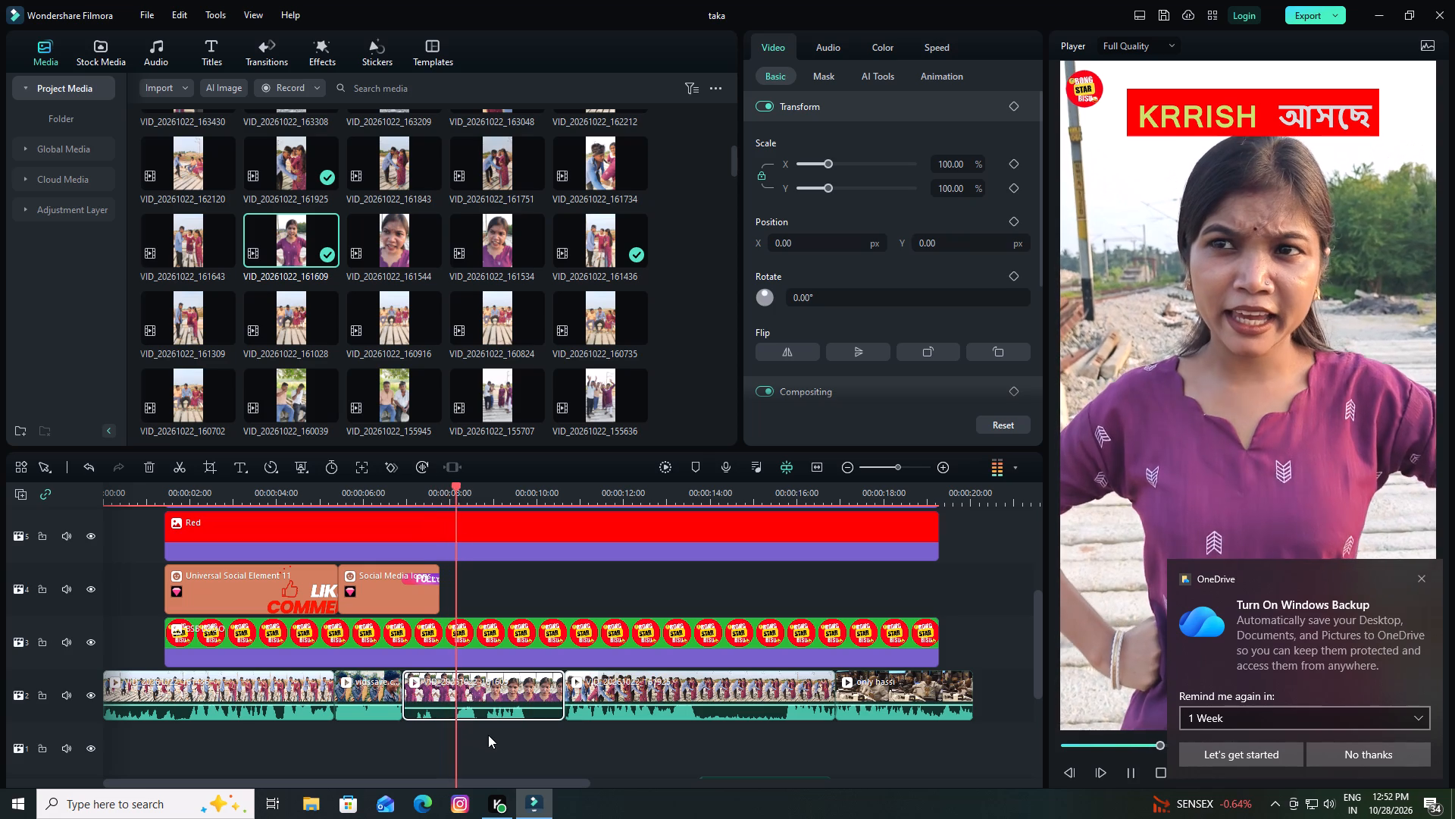
click(458, 488)
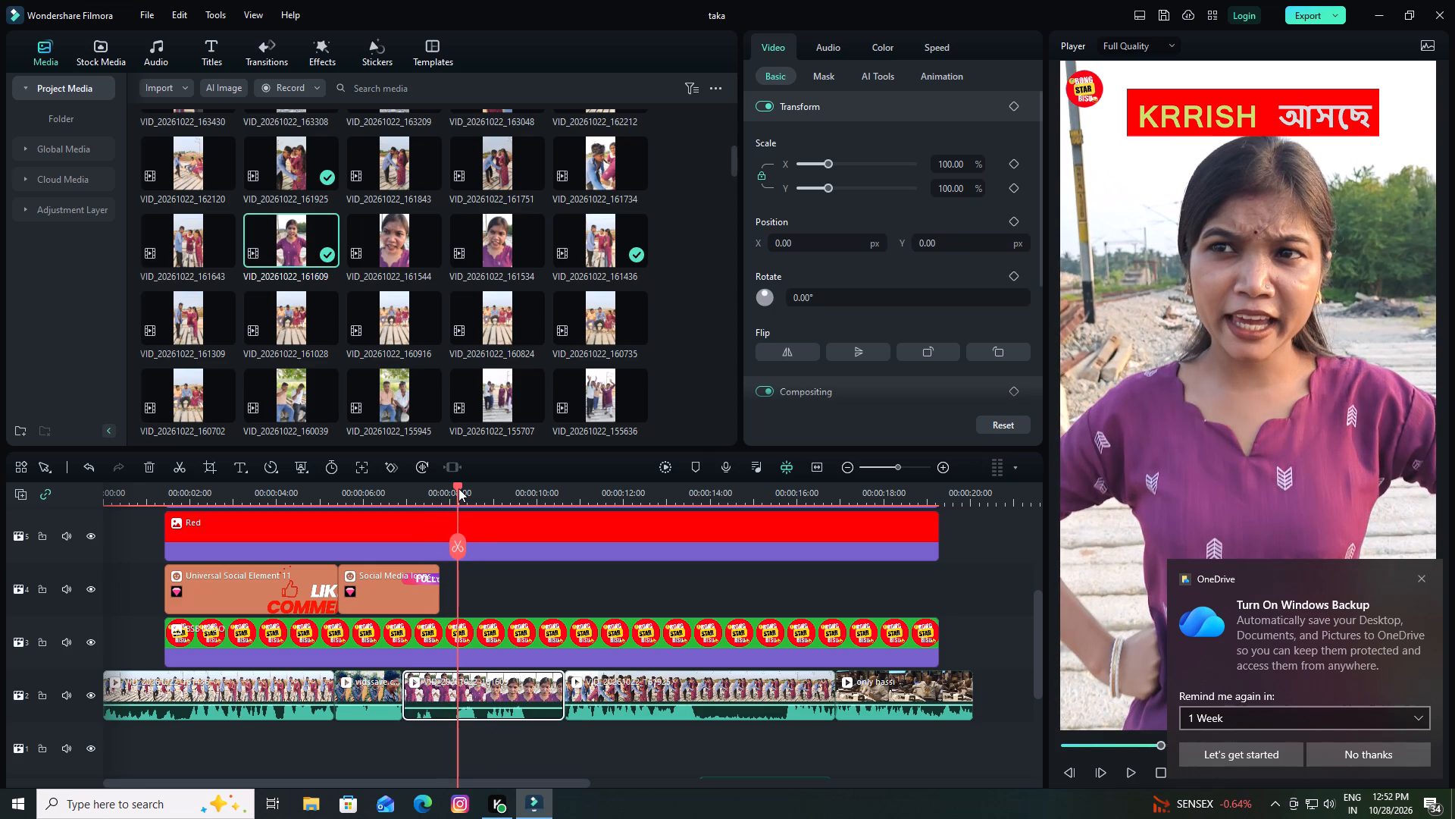
click(475, 694)
click(438, 689)
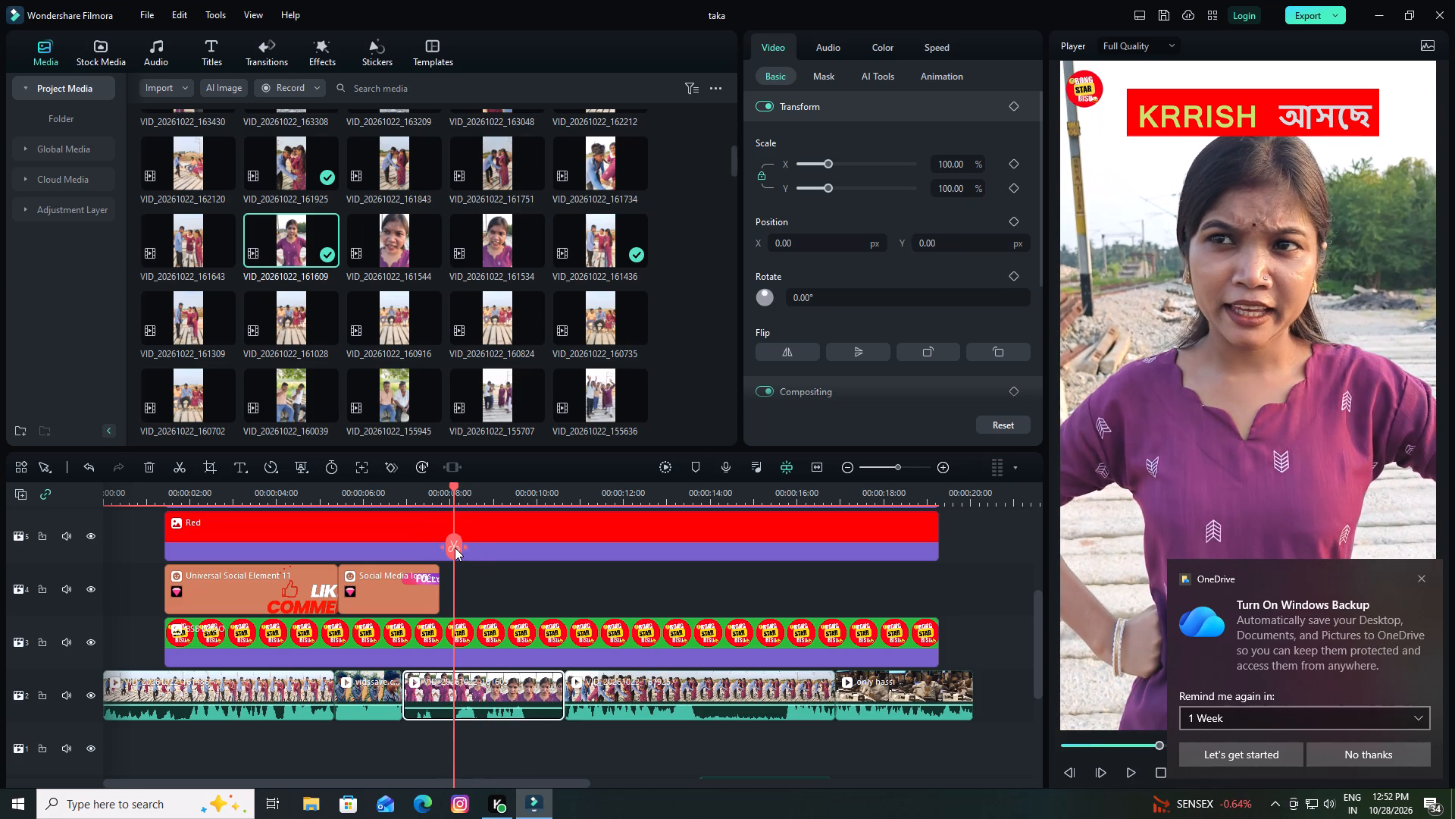
click(455, 548)
click(426, 701)
click(151, 463)
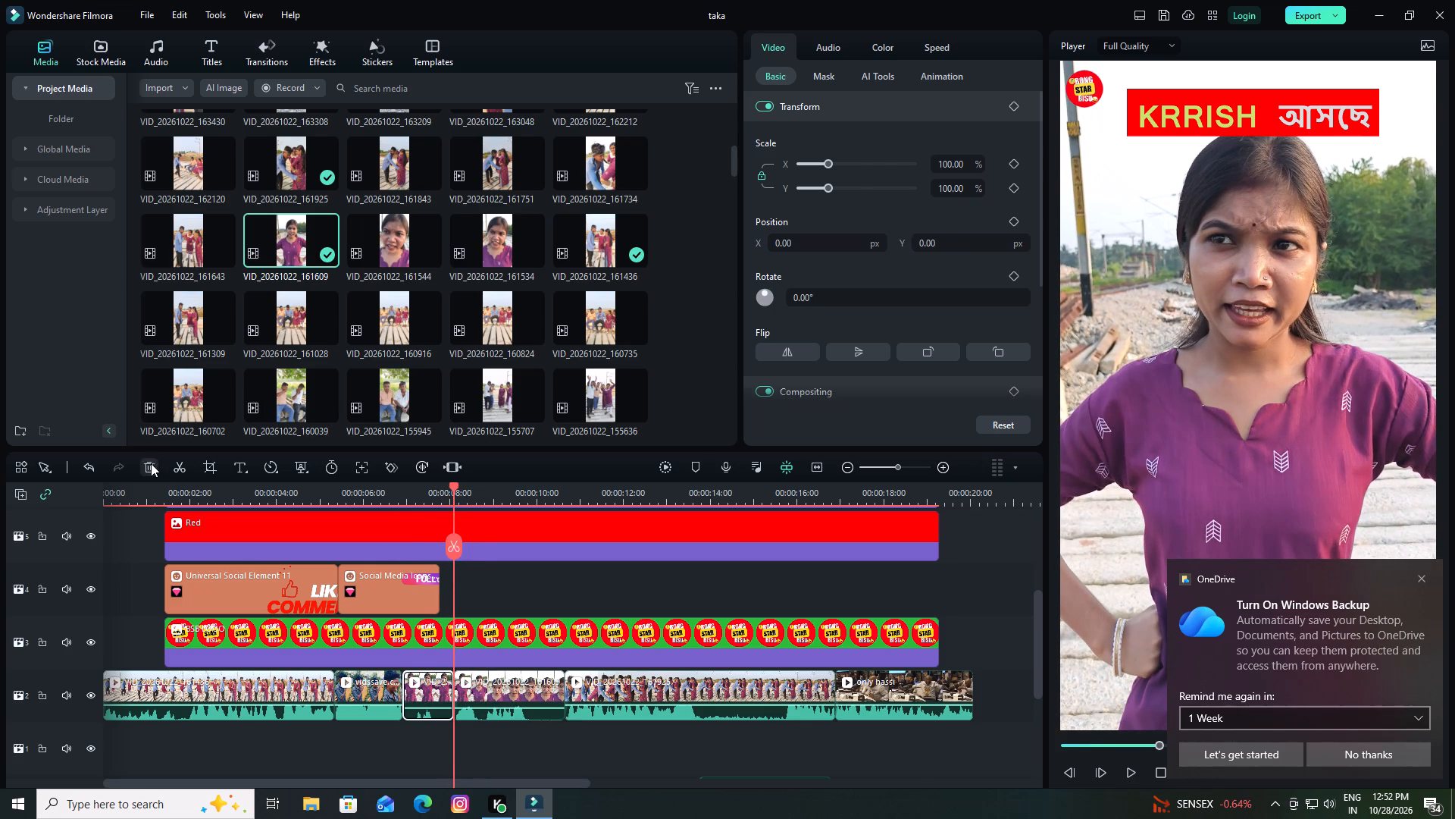
Play the vidssave reaction clip, split it during the boy's laugh at about 6.5 seconds, and delete the piece after the cut.
drag(435, 708, 441, 689)
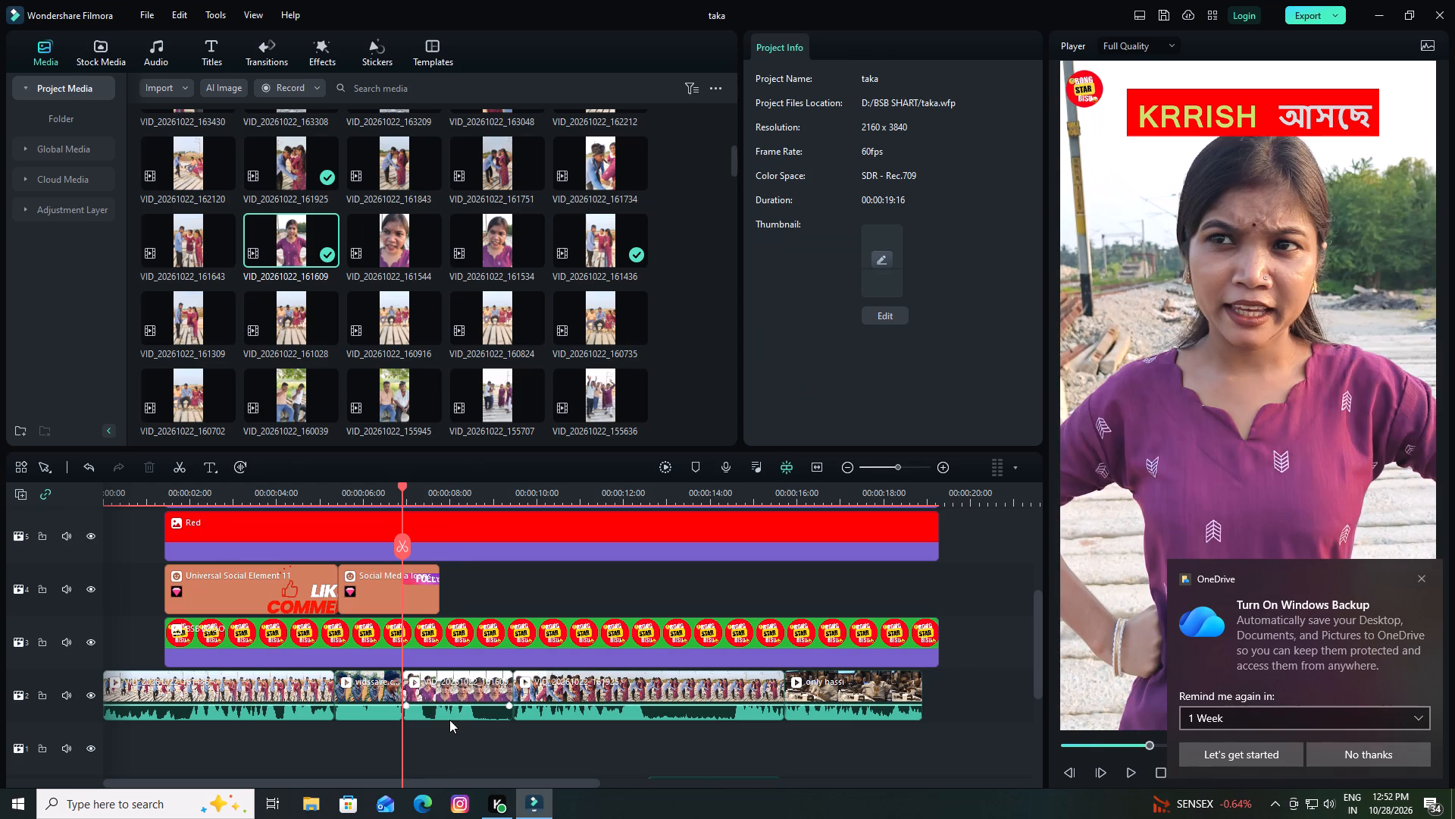
key(space)
key(space)
drag(407, 483, 277, 519)
key(space)
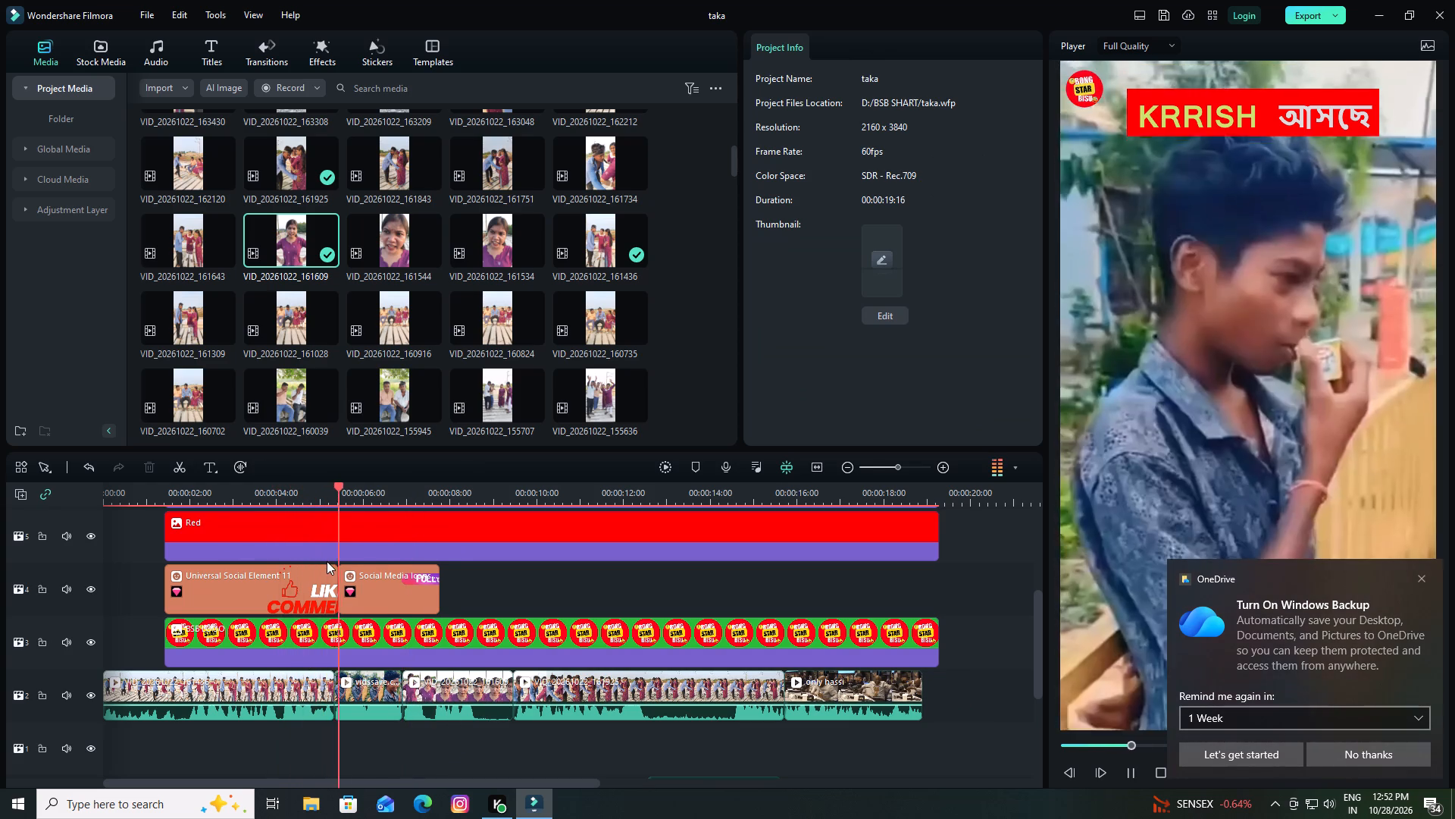
key(space)
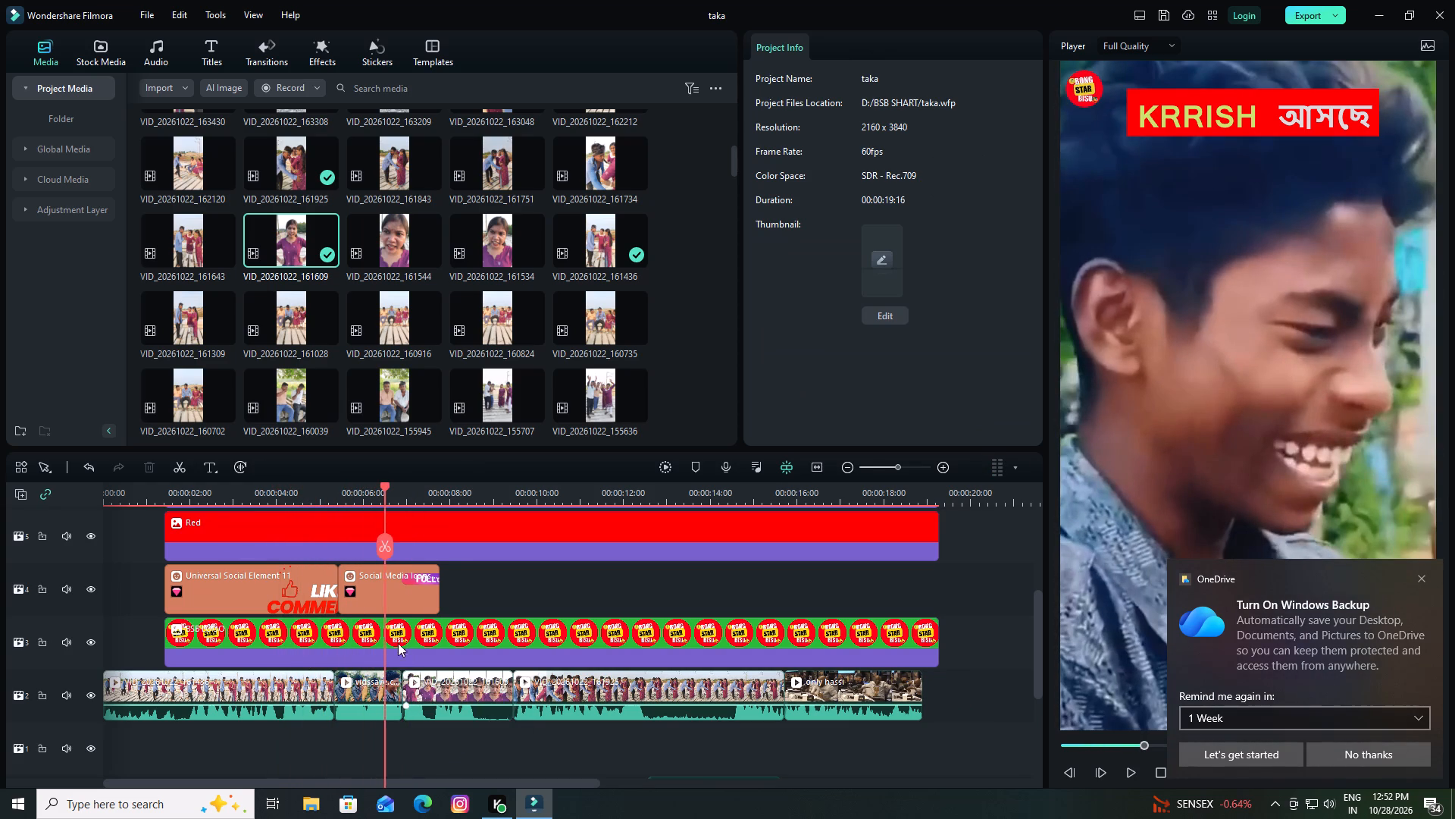
drag(384, 488, 325, 504)
key(space)
key(space)
key(space)
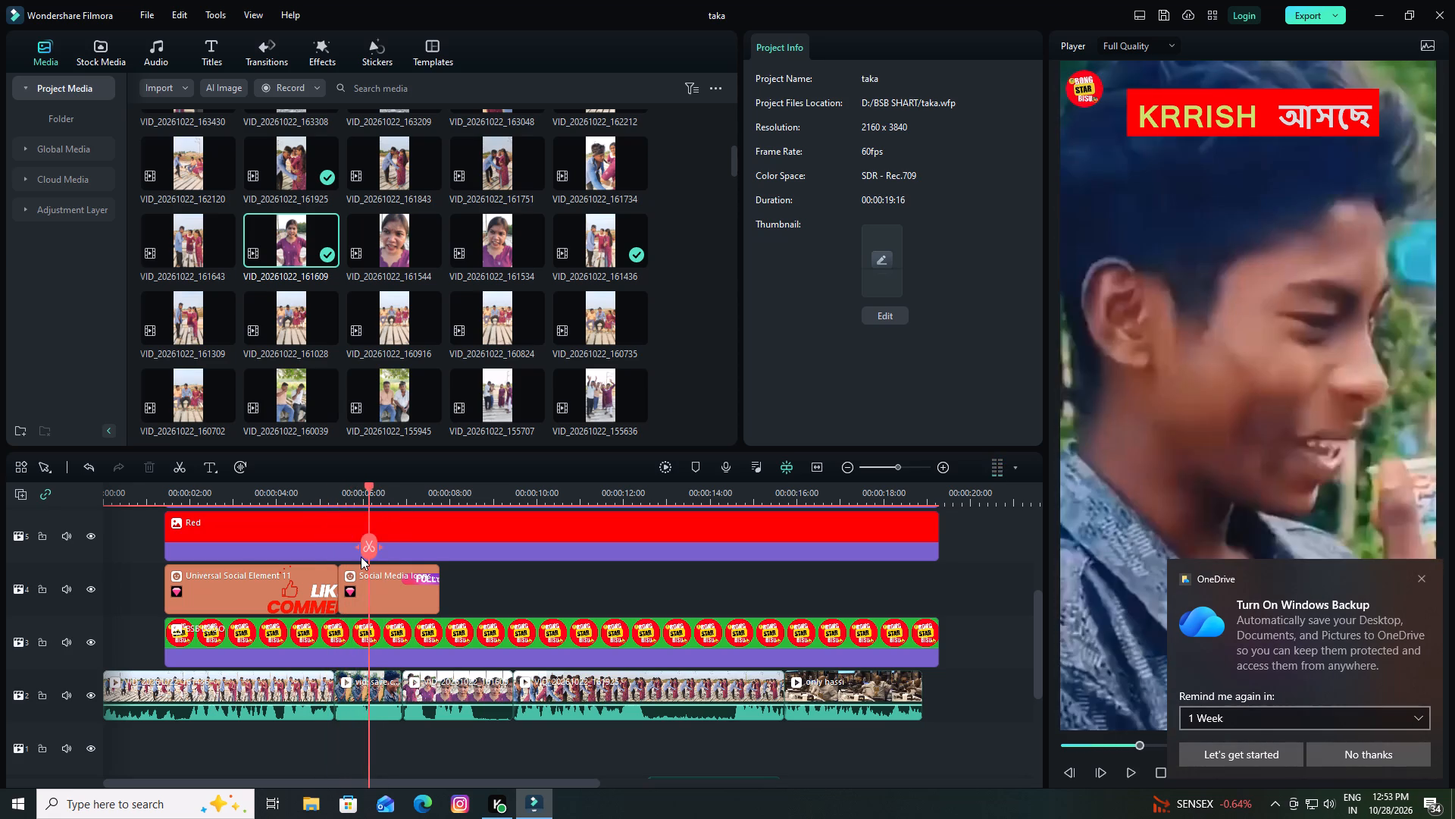
key(space)
click(384, 684)
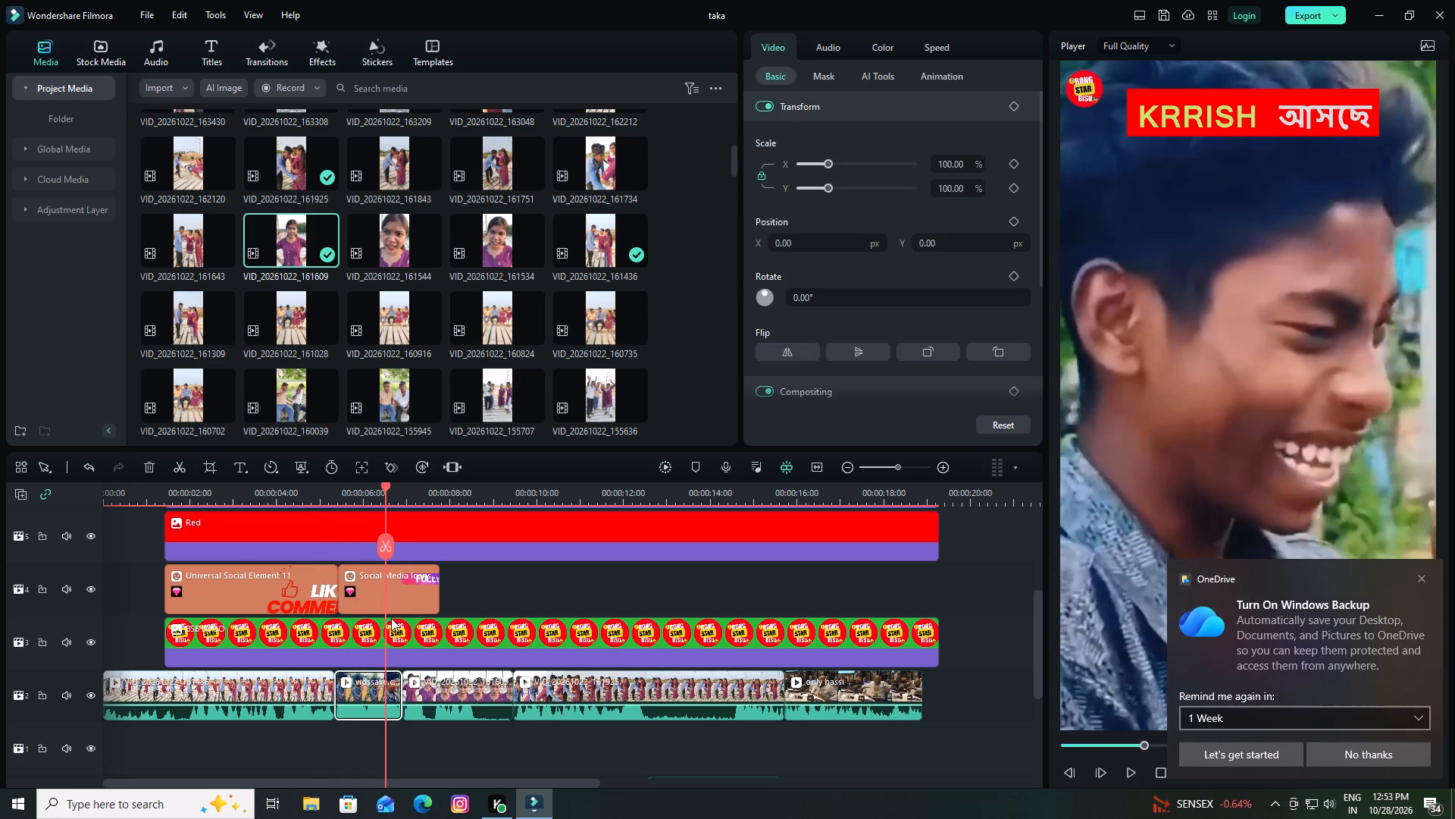
click(383, 545)
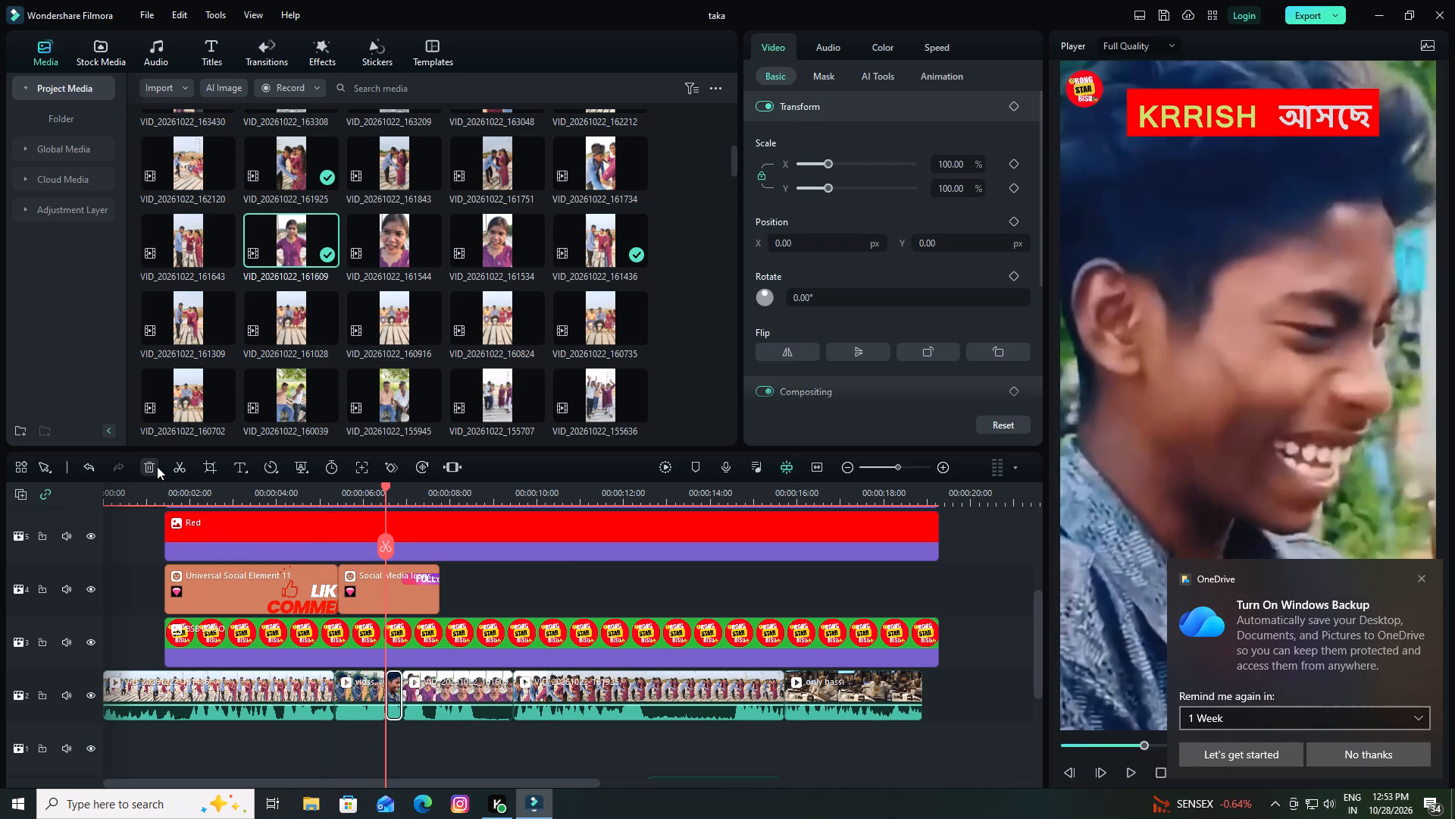
click(155, 466)
Play the VID_20261022_161609 clip, split all tracks at 00:00:08:09, and delete only that clip's piece after the cut.
drag(383, 485, 305, 497)
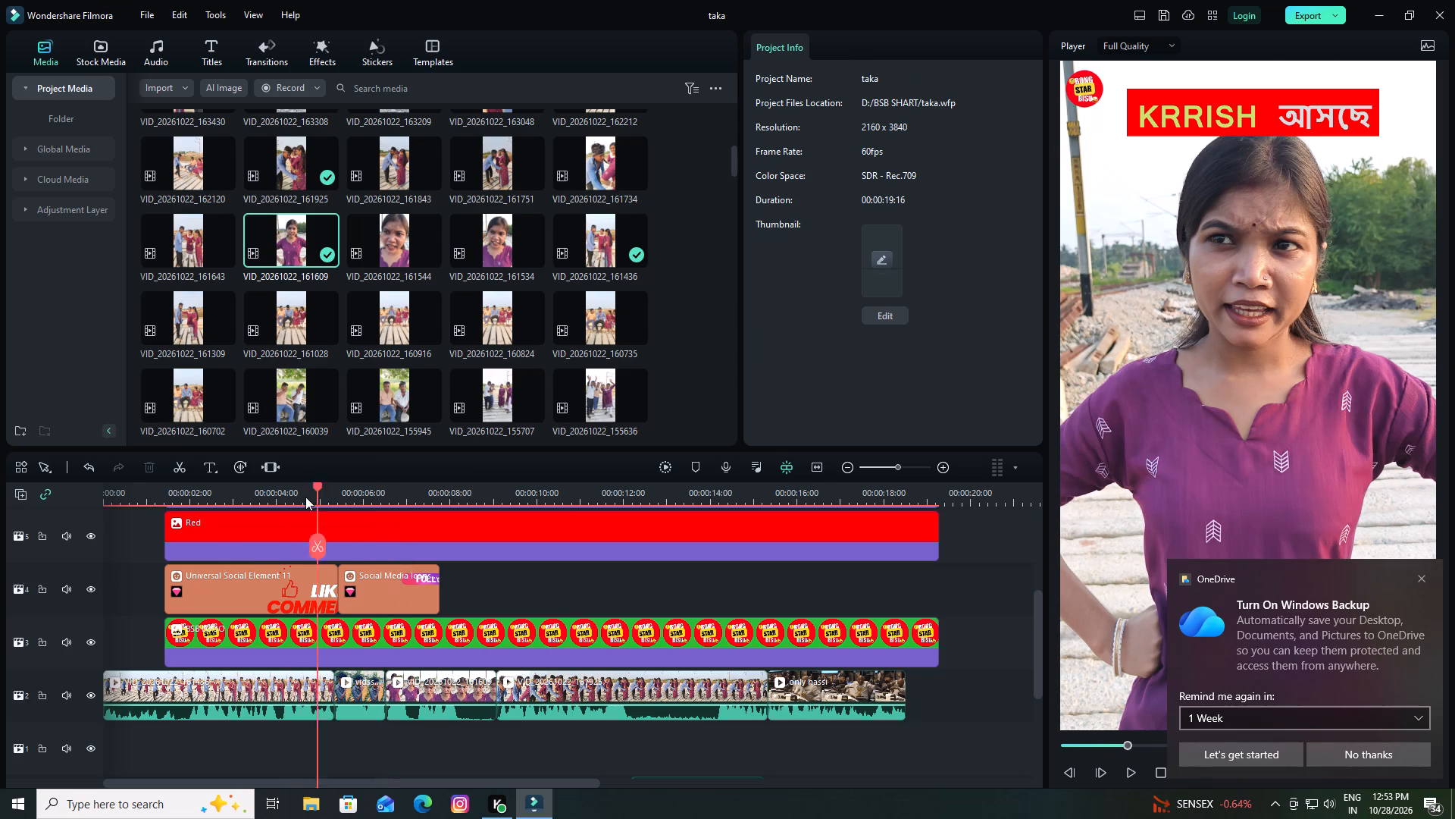
drag(305, 497, 279, 501)
key(space)
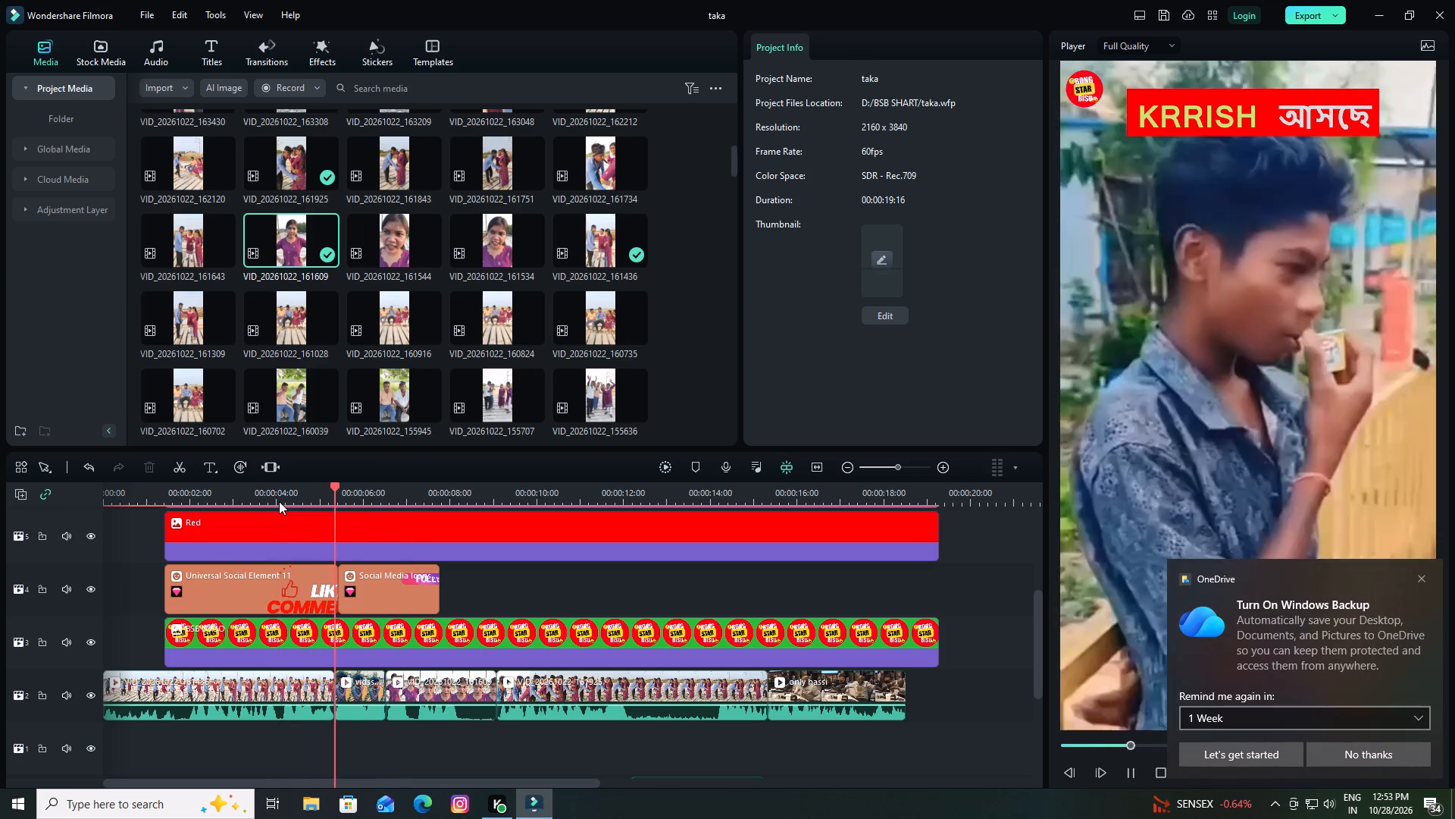
key(space)
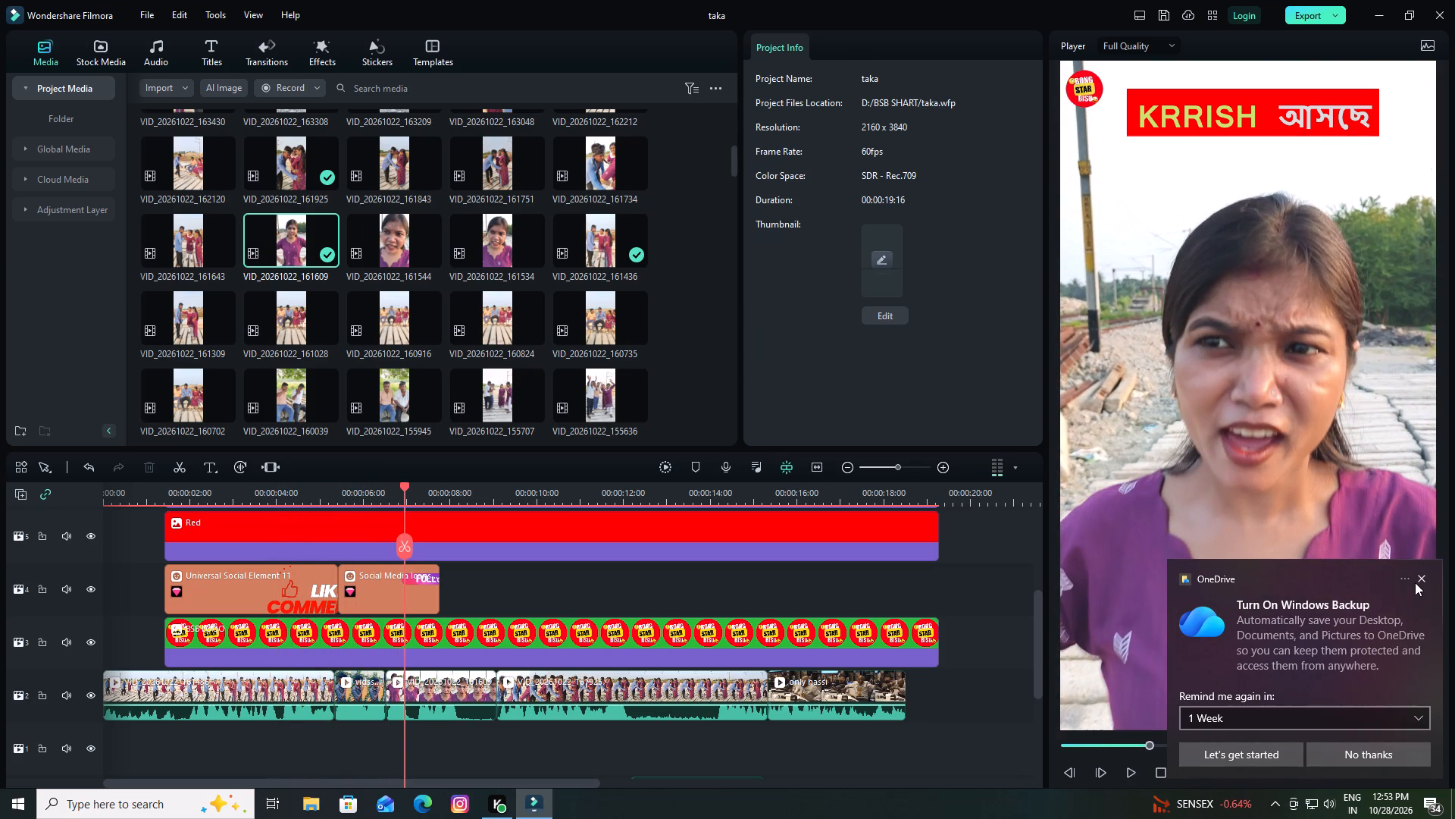
click(1423, 577)
key(space)
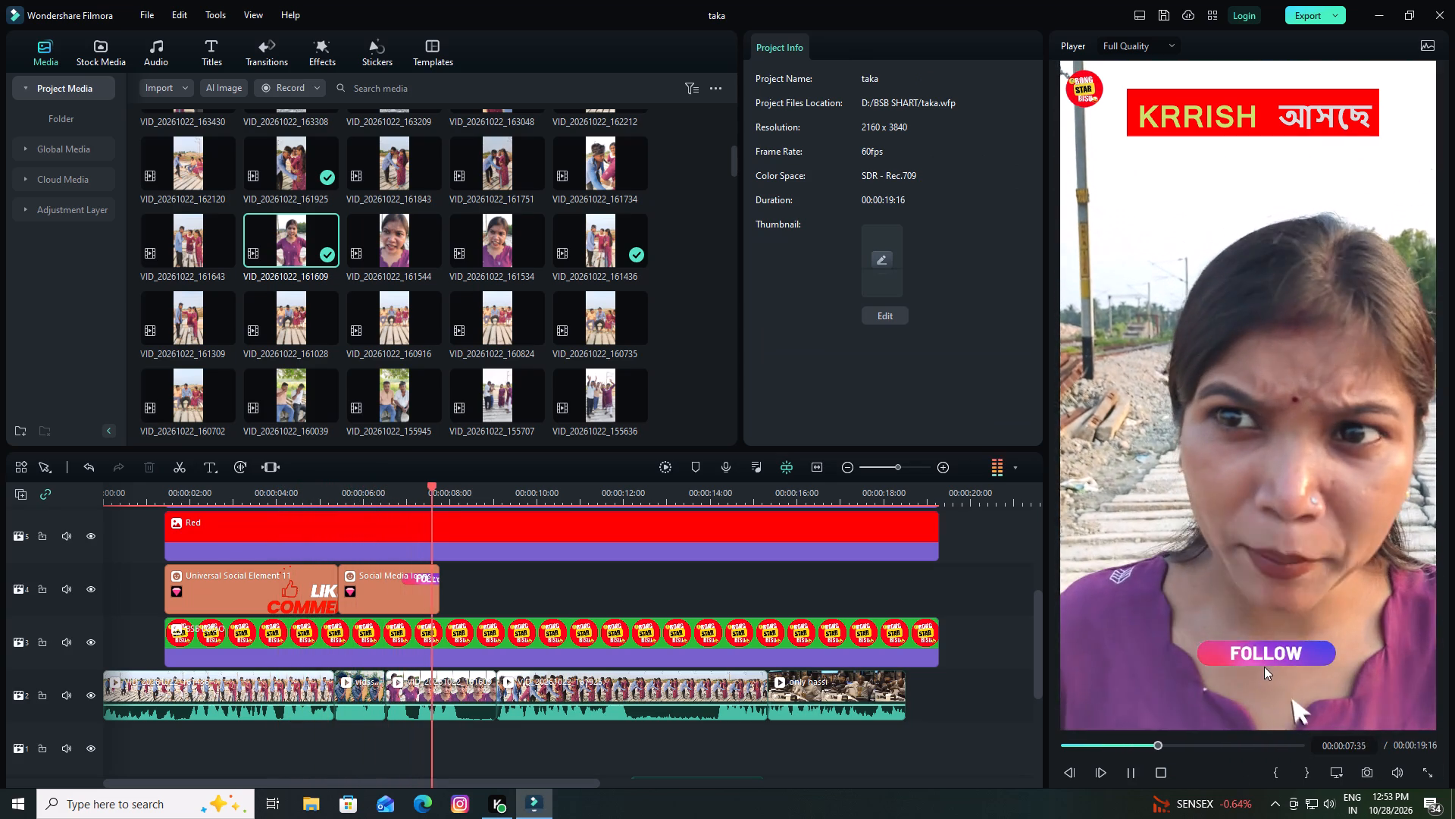
key(space)
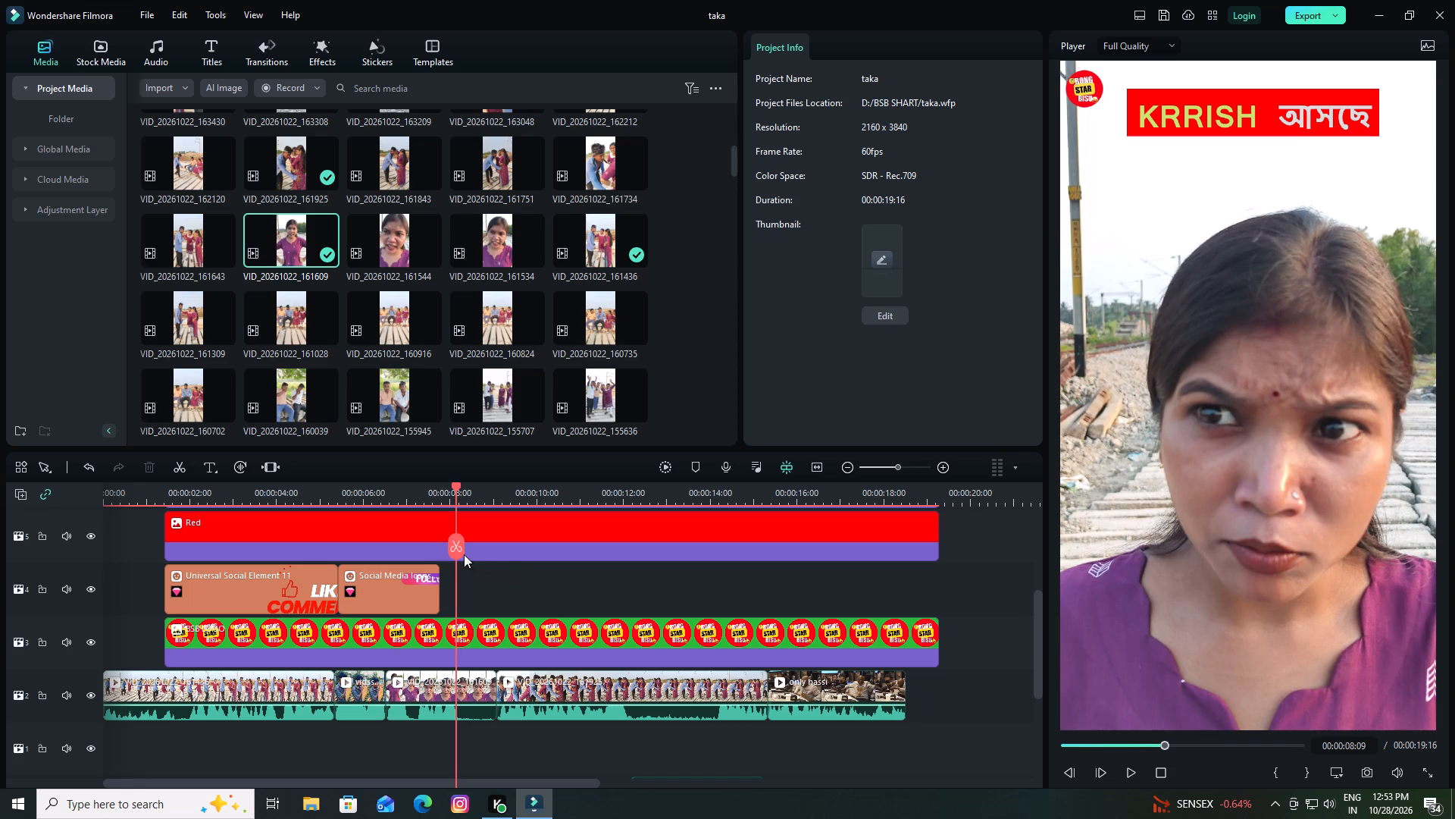
click(455, 548)
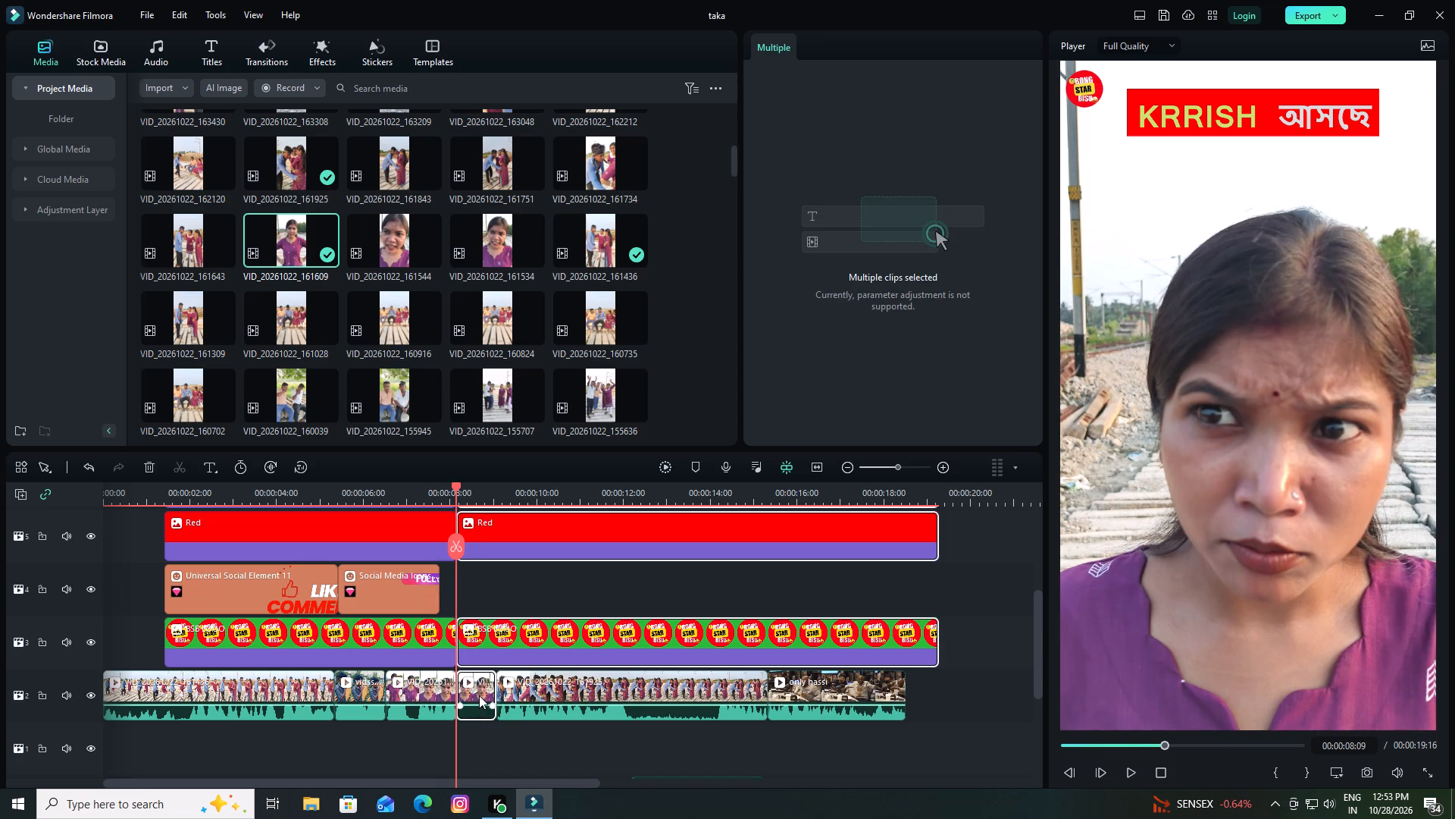
key(ctrl+z)
click(480, 702)
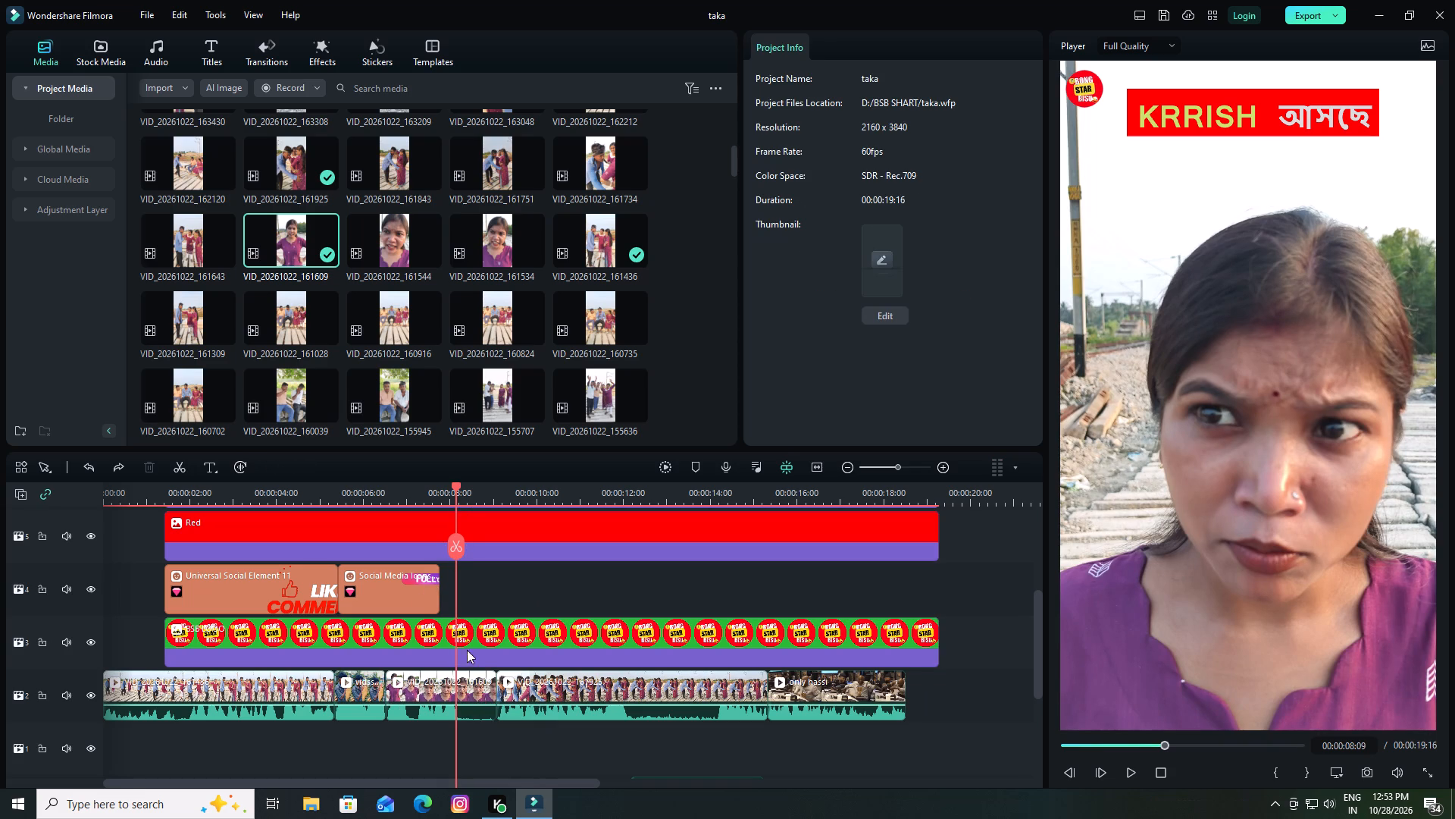
click(455, 546)
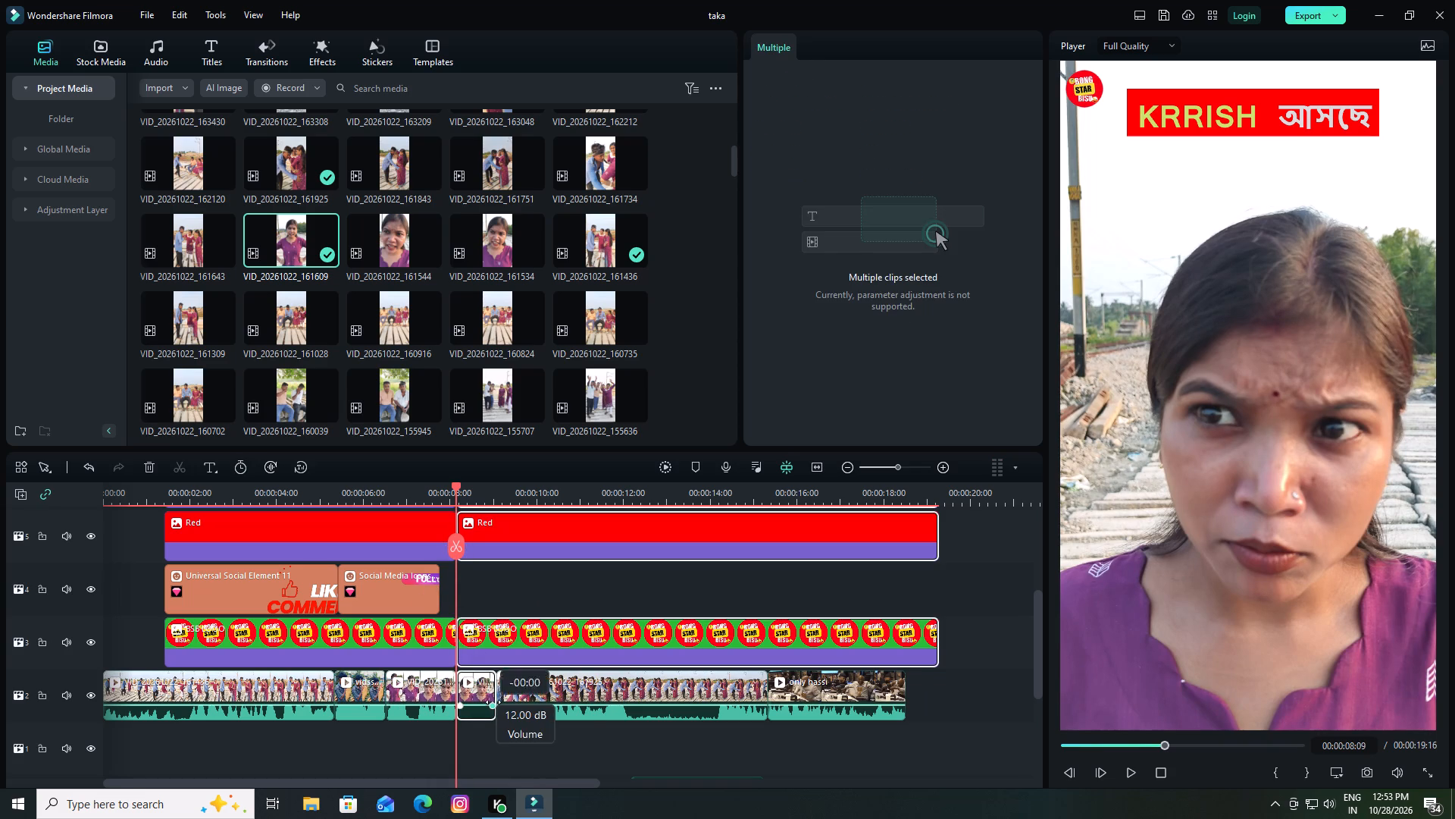
click(480, 684)
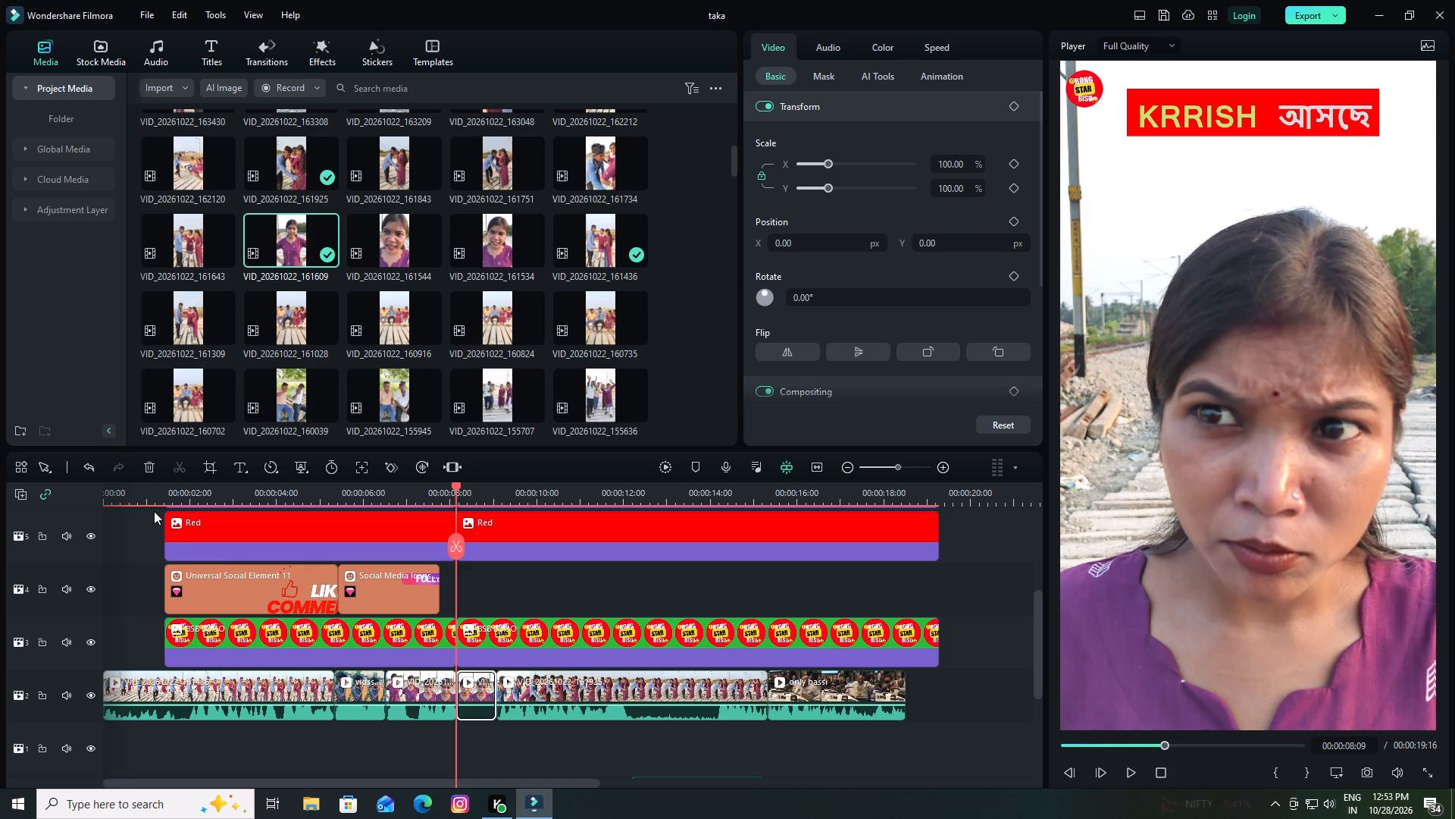
click(149, 468)
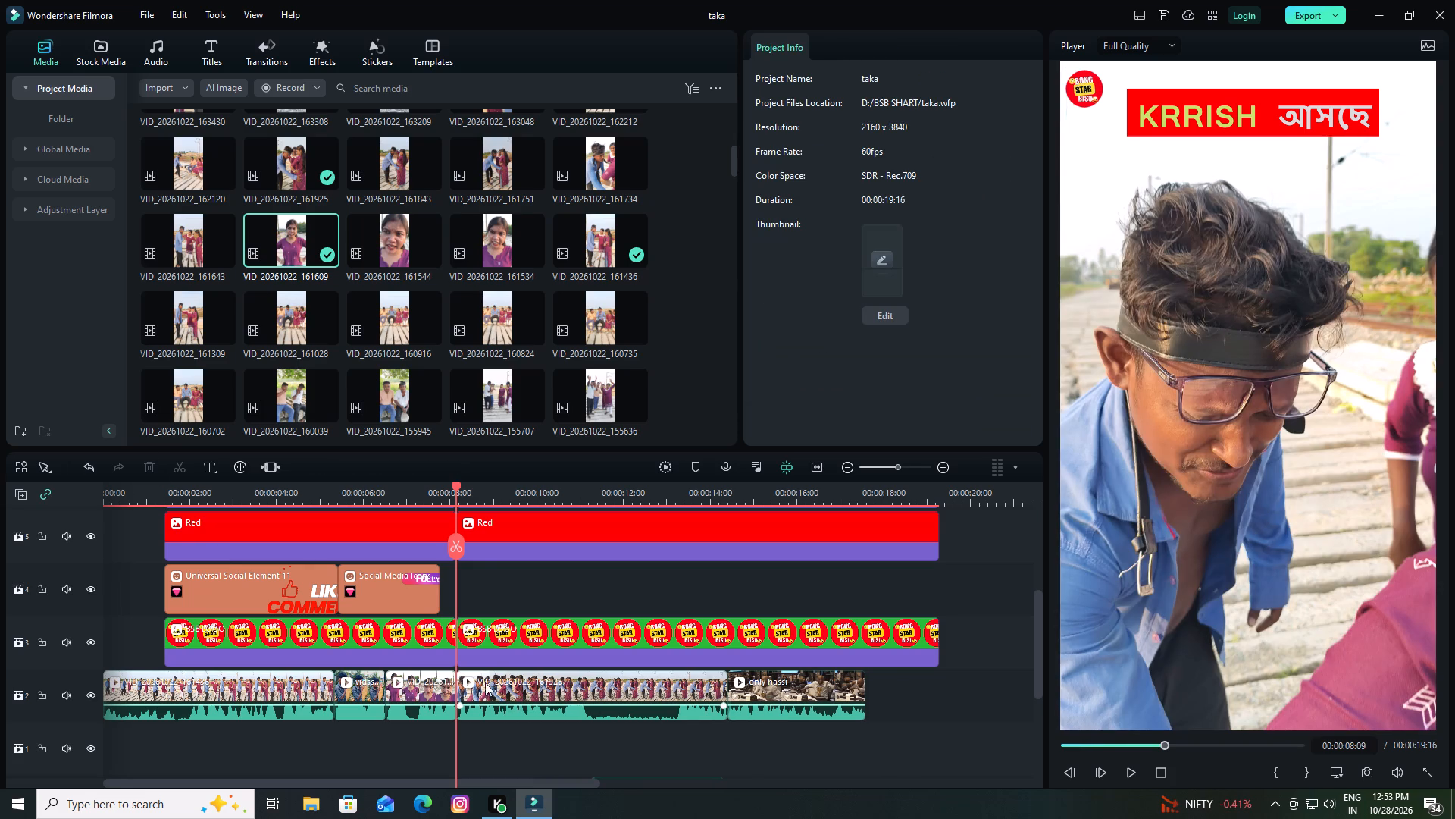
Play back the sequence, select the first main clip and split it at 00:00:03:58.
drag(458, 487, 266, 507)
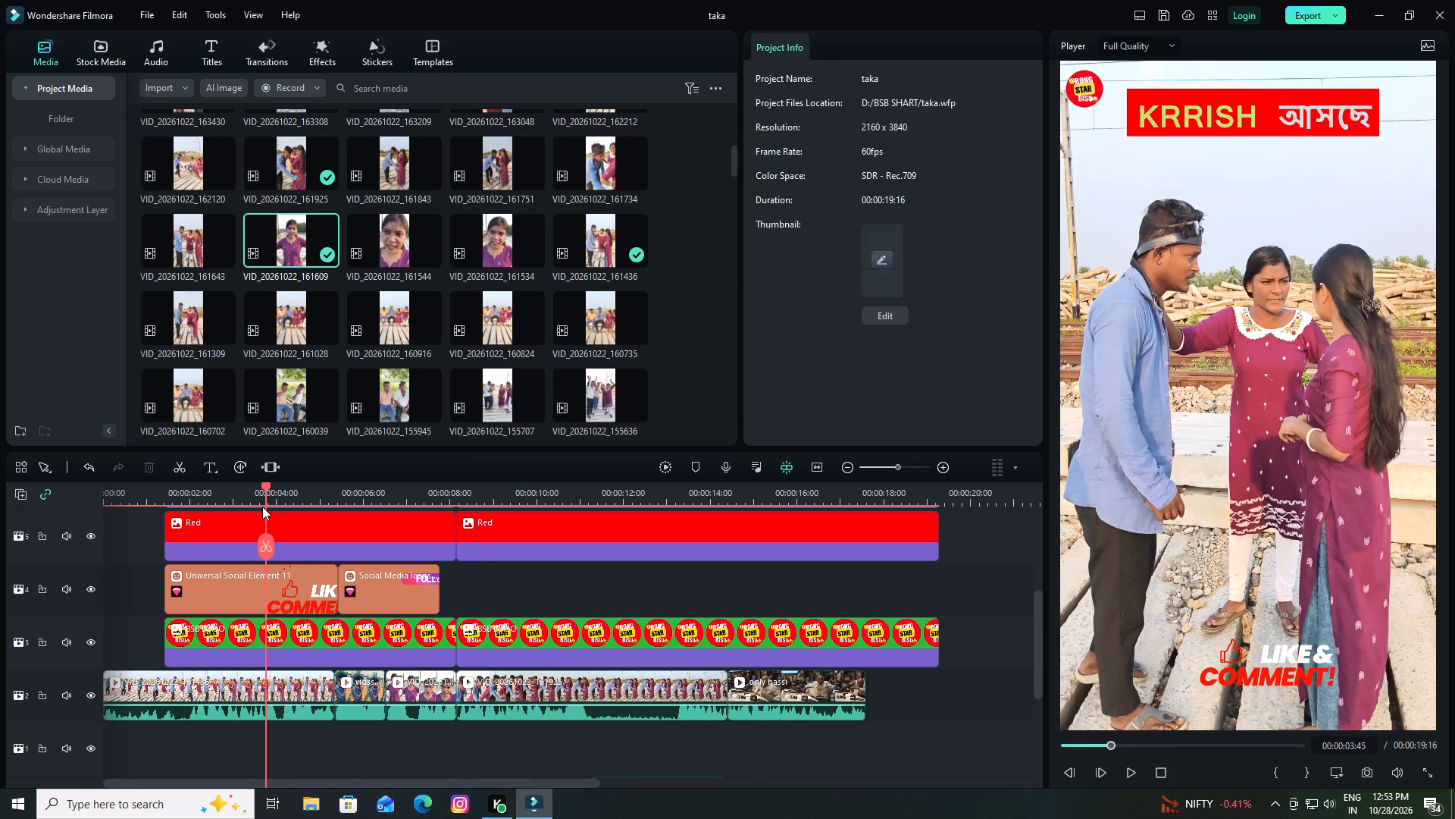
key(space)
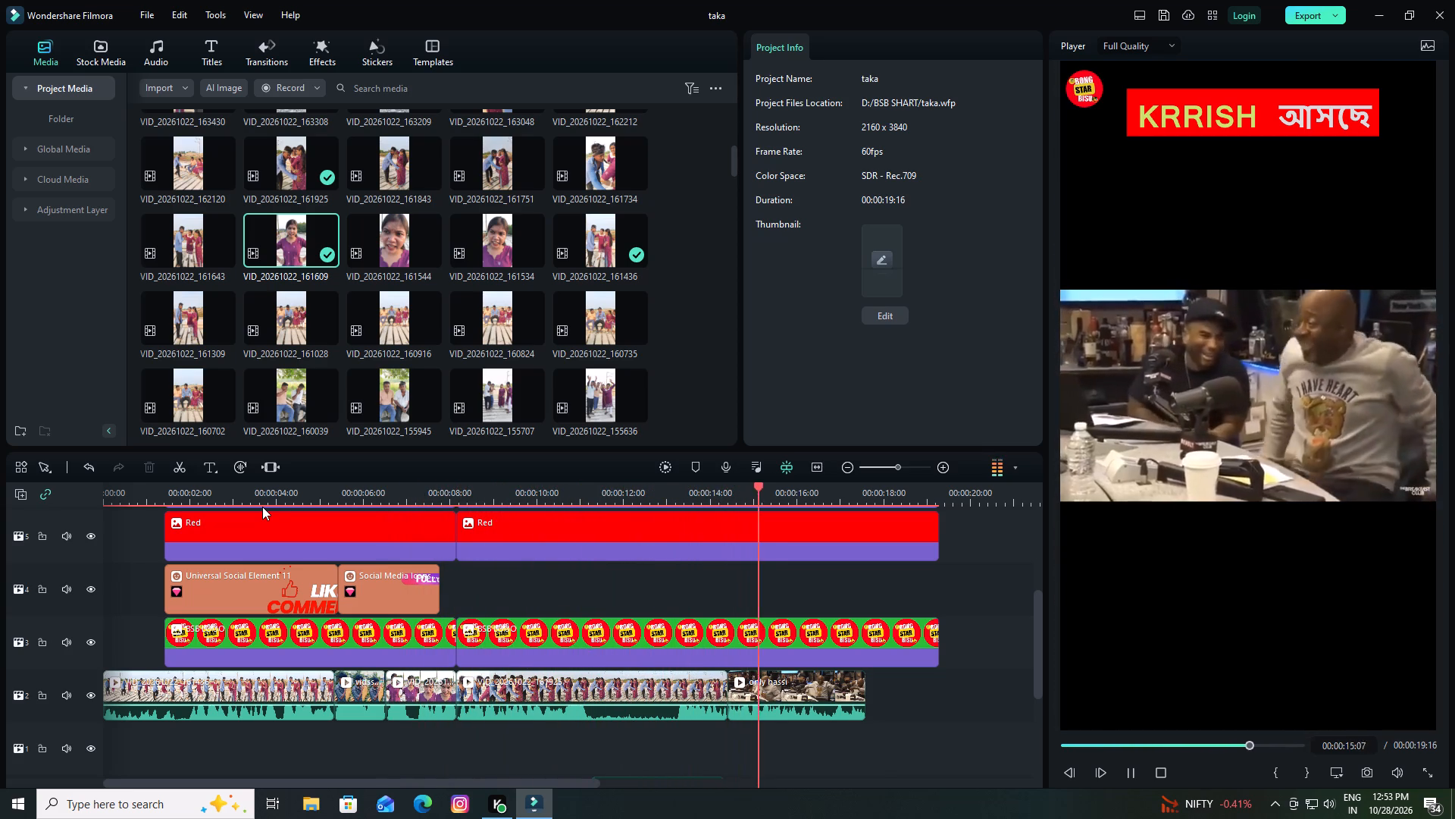
key(space)
scroll(606, 749, down, 1)
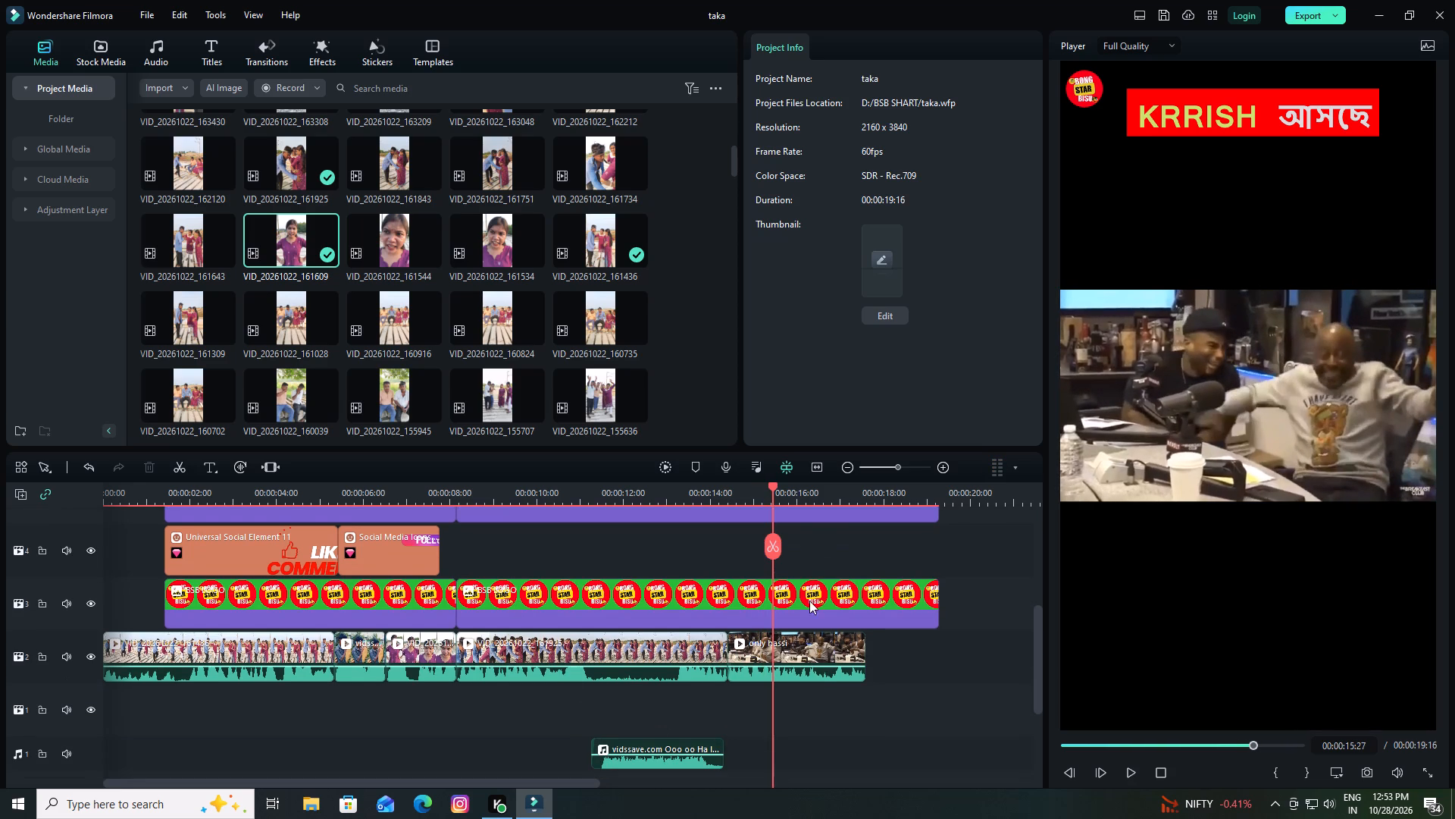
drag(774, 488, 0, 569)
key(space)
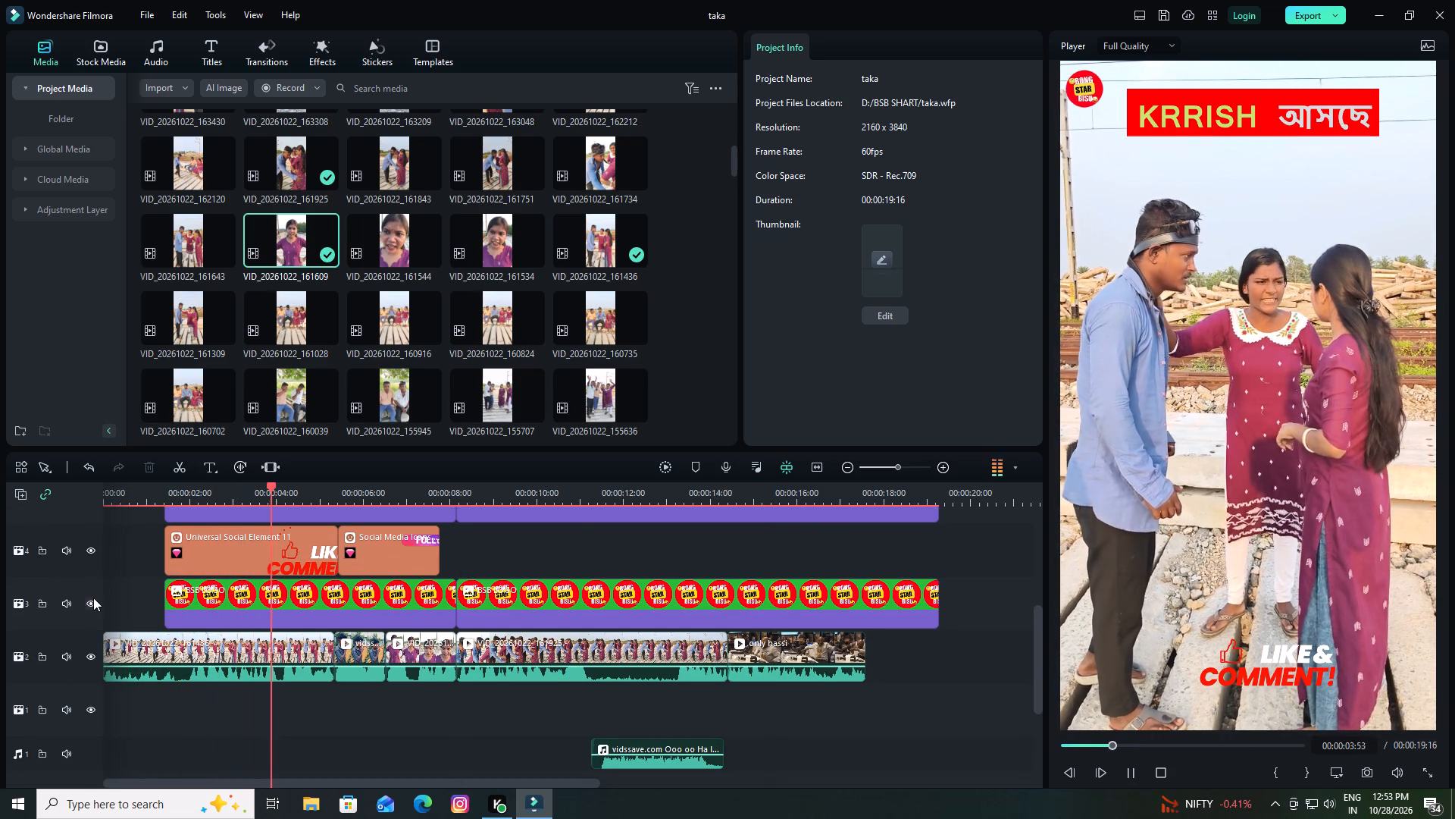
key(space)
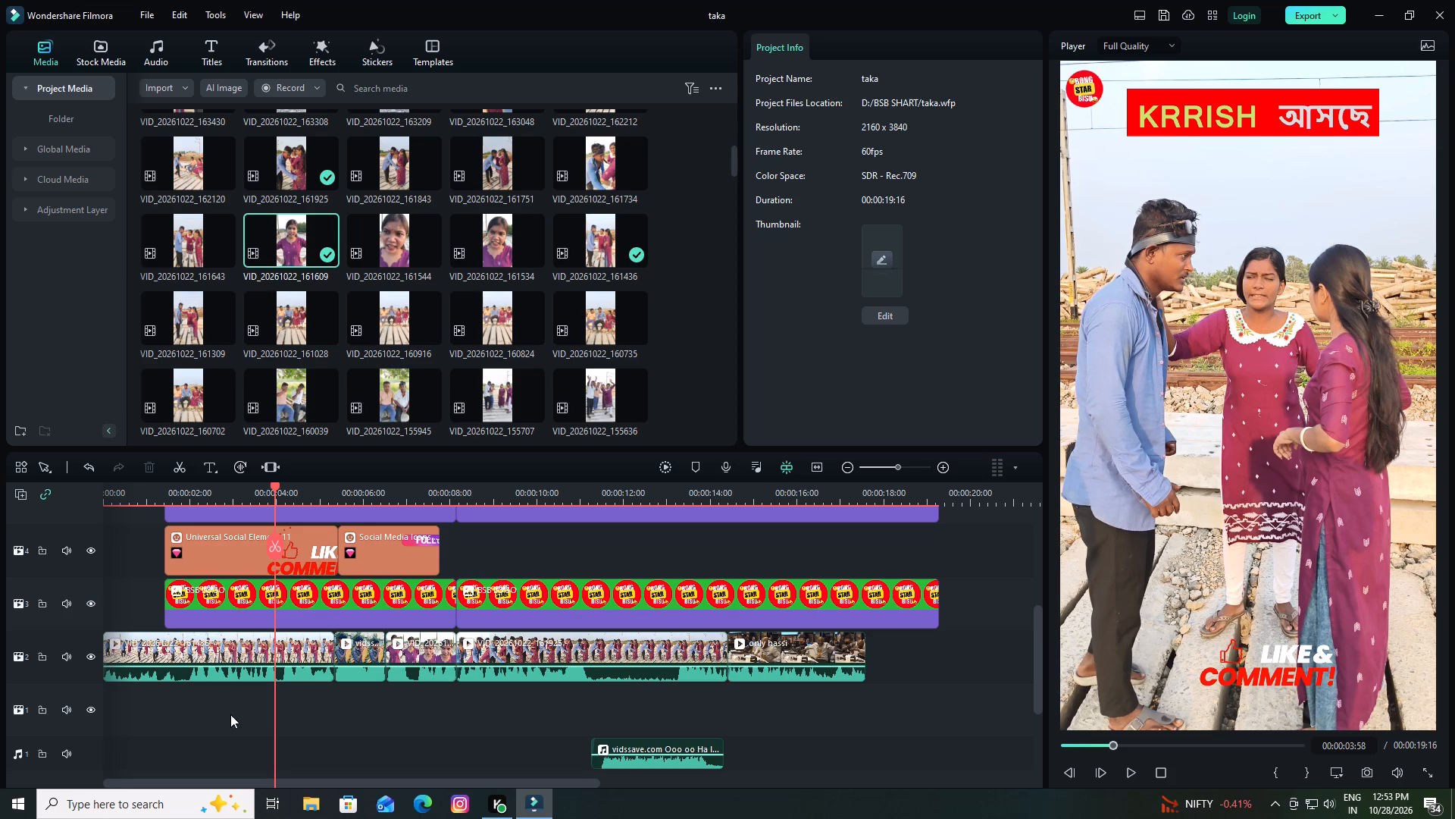
click(282, 654)
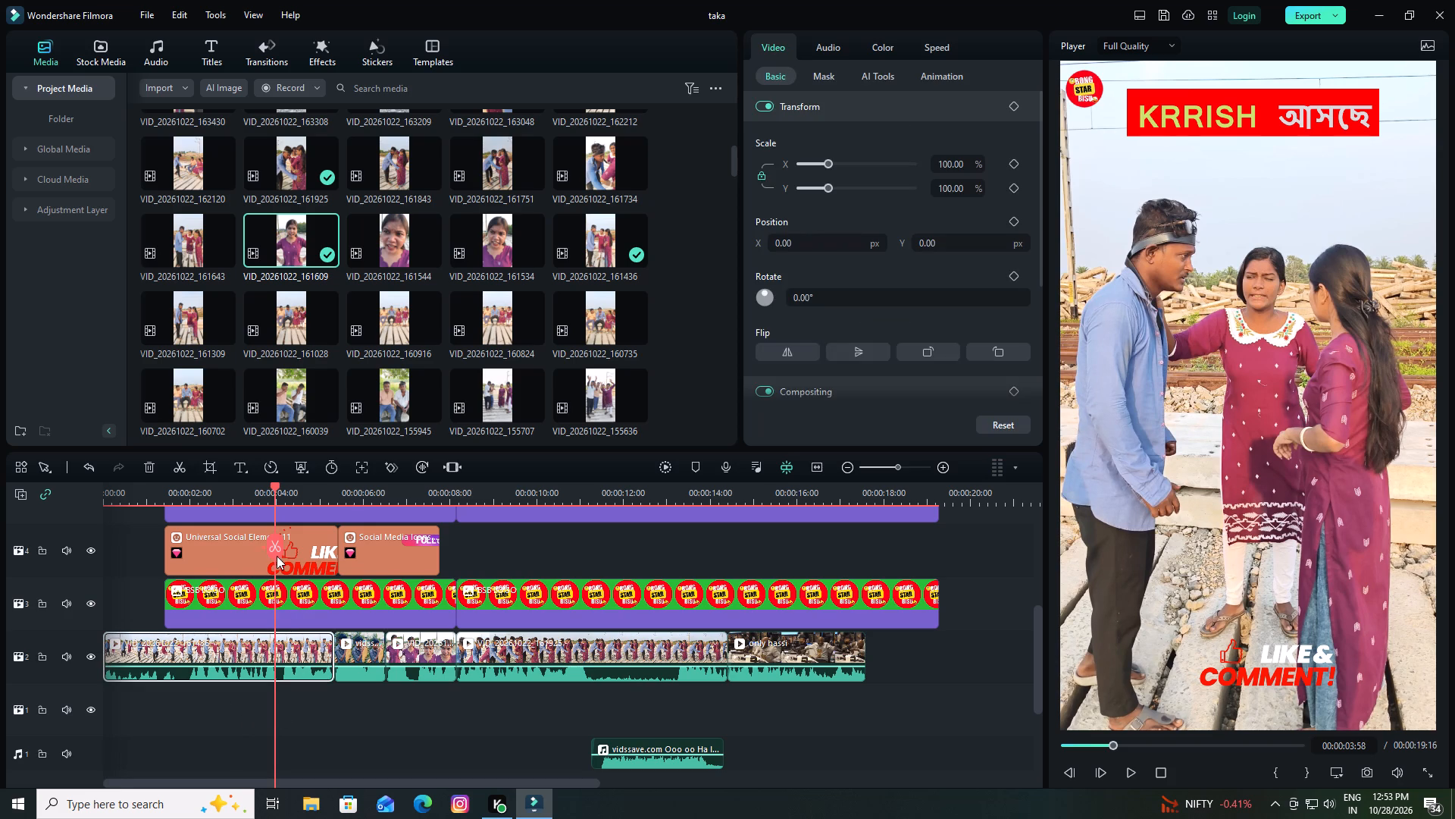
click(274, 551)
Move the vidssave reaction clip up to the new cut and place the split-off piece of the first clip directly after it.
drag(298, 648, 320, 718)
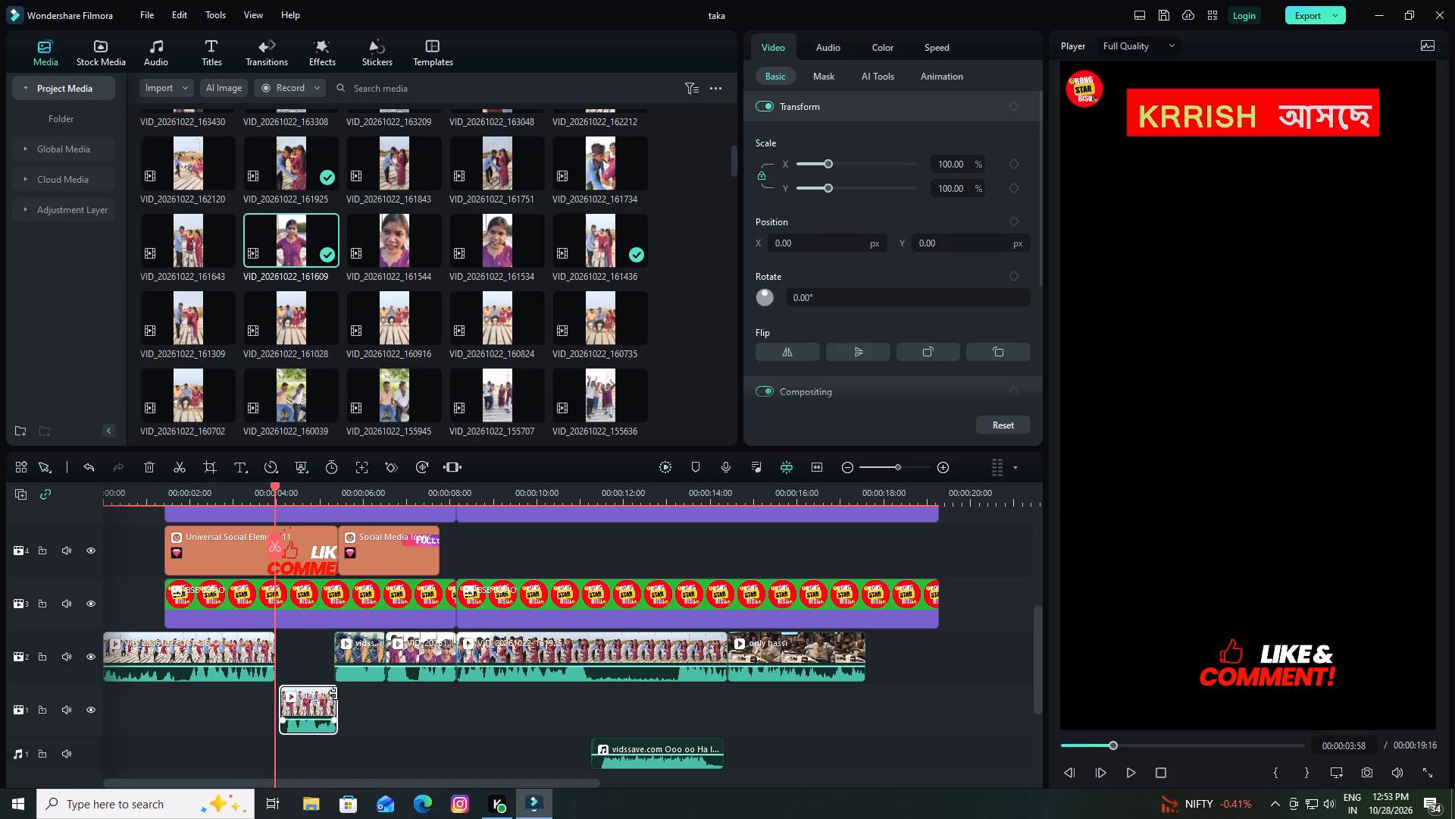
drag(353, 655, 279, 651)
drag(308, 704, 356, 673)
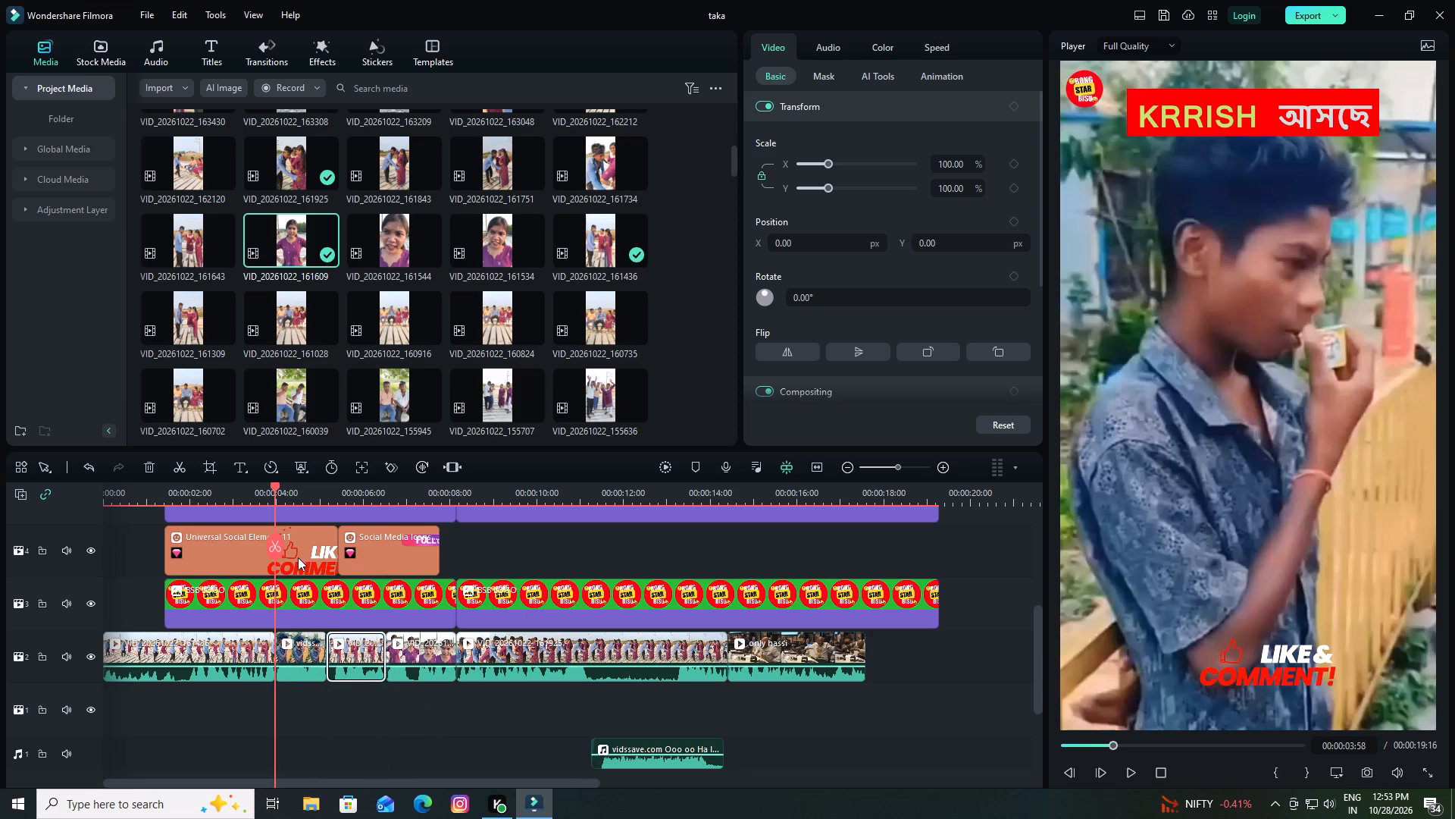
Fit the whole sequence in view and play it from the start into the final reaction clip to check the new order.
drag(349, 496, 435, 508)
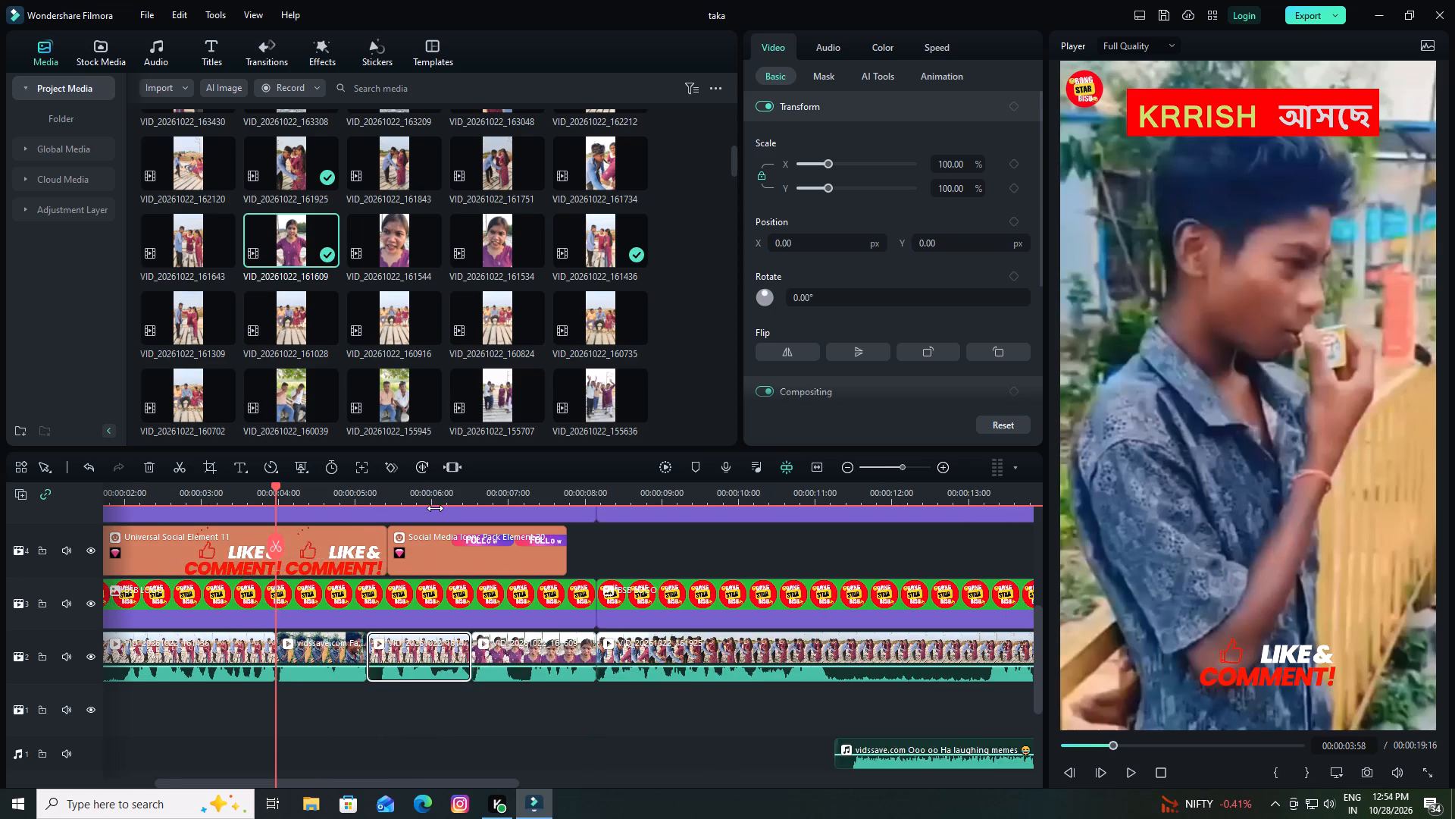
drag(435, 508, 444, 508)
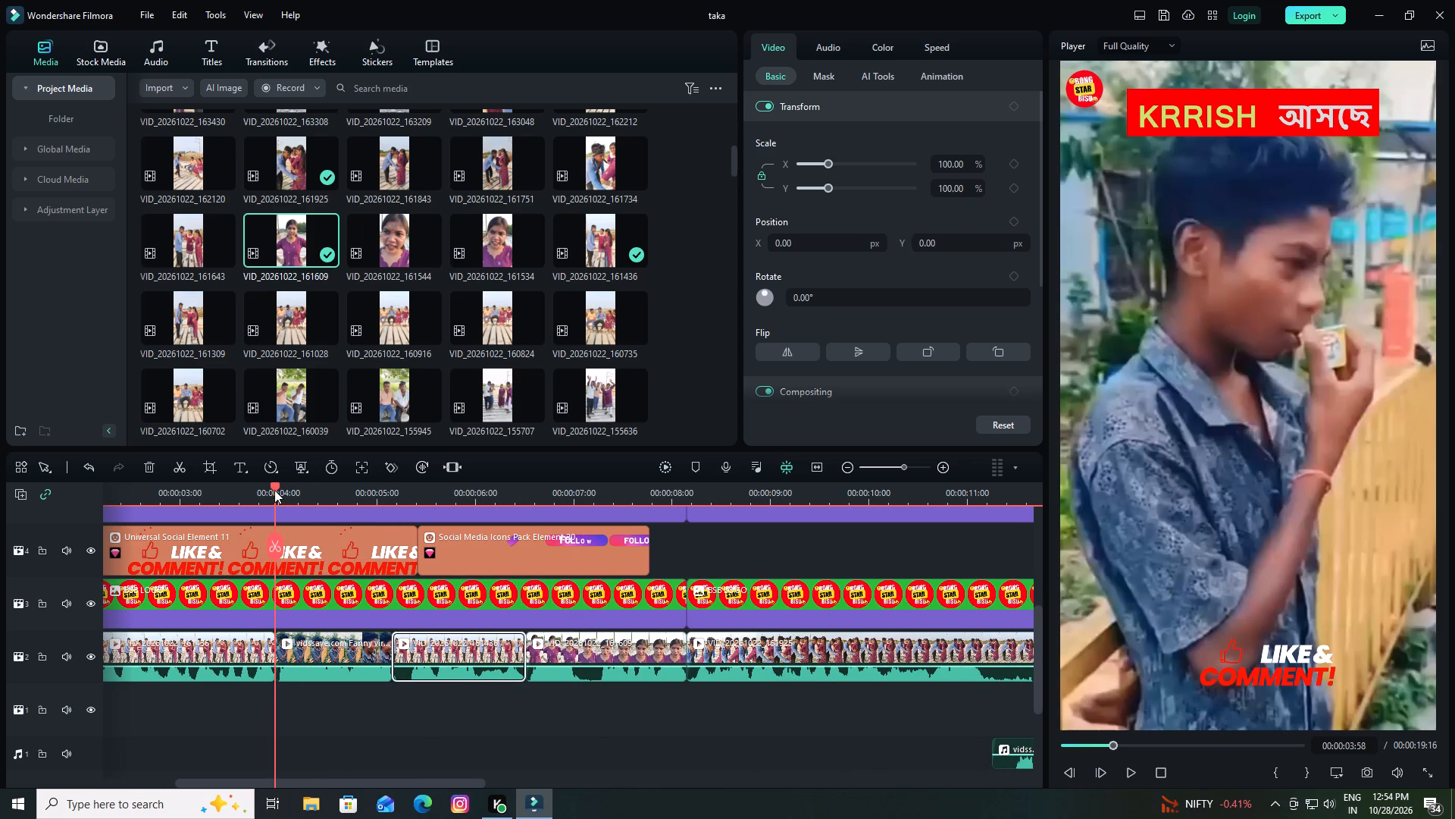
drag(694, 494, 583, 497)
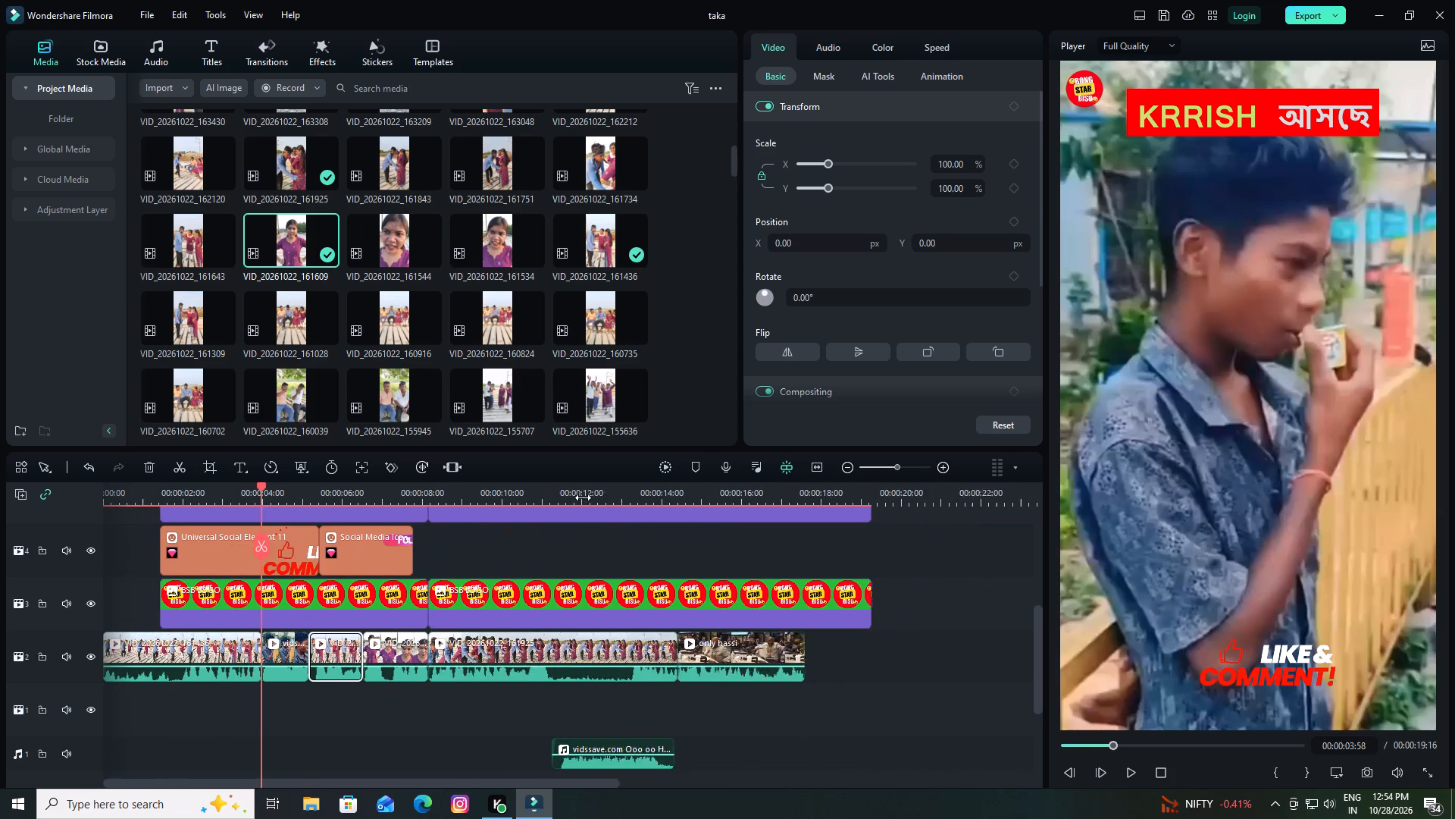
drag(583, 497, 580, 497)
drag(249, 486, 61, 494)
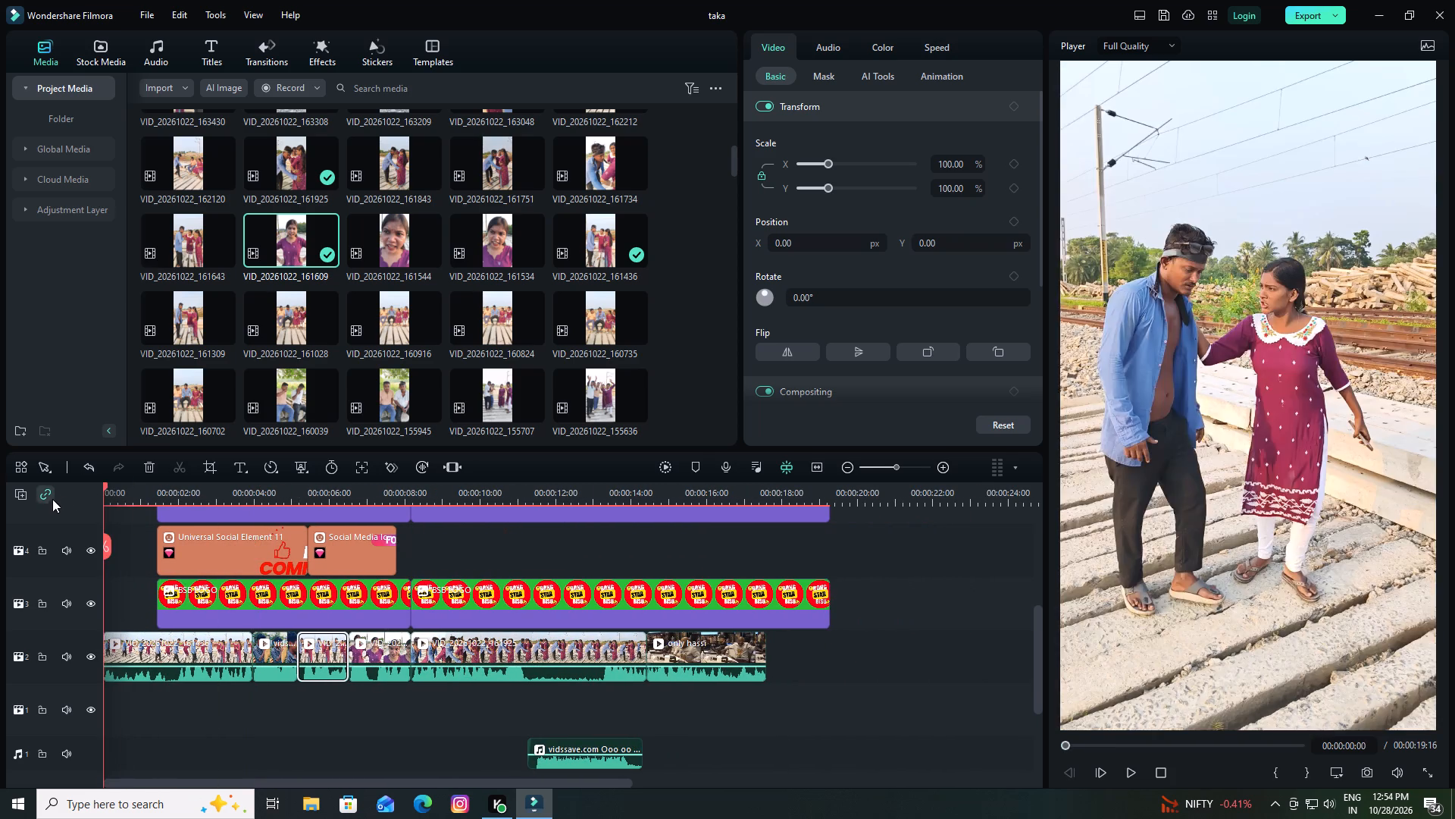
key(space)
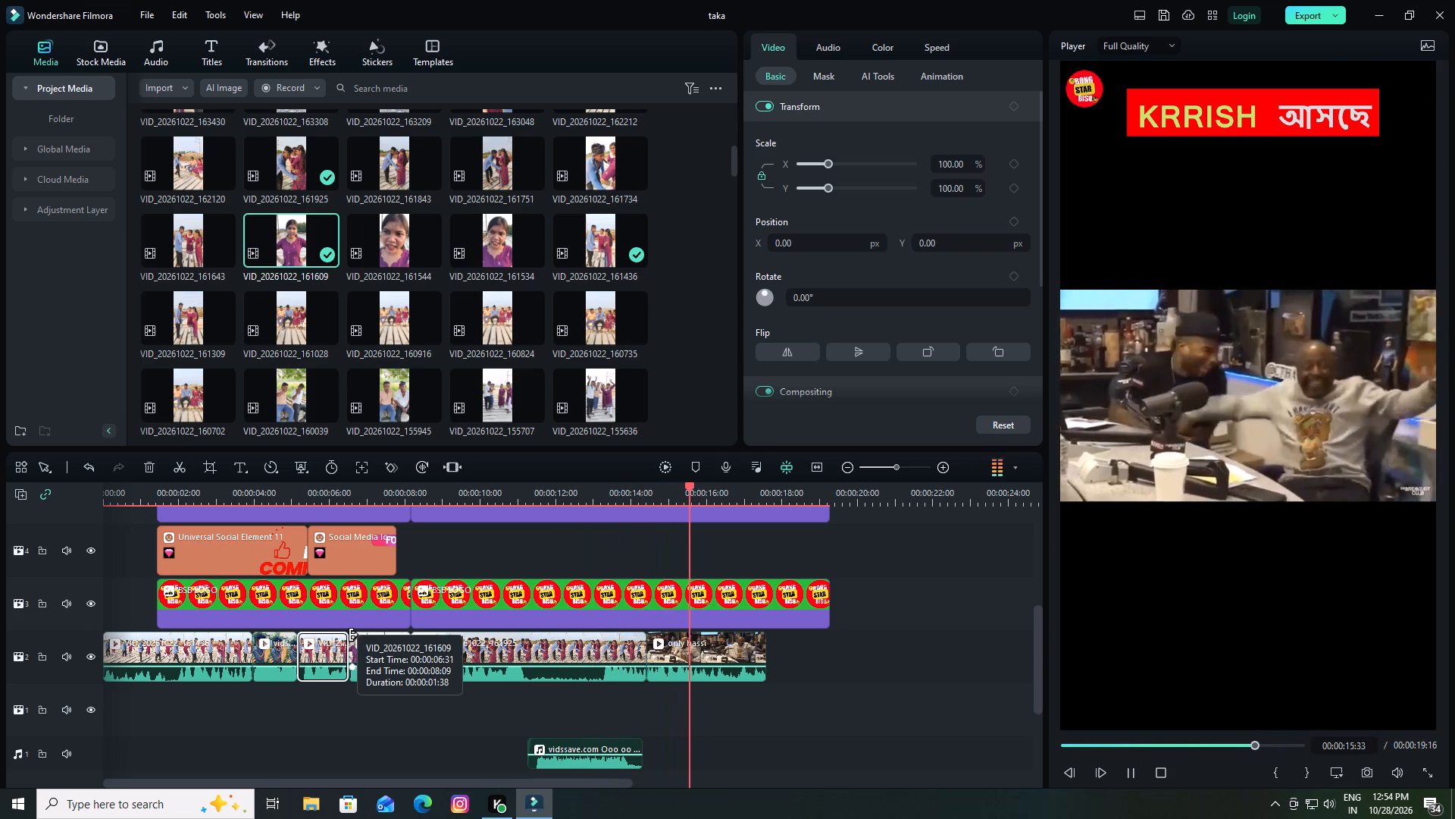
key(space)
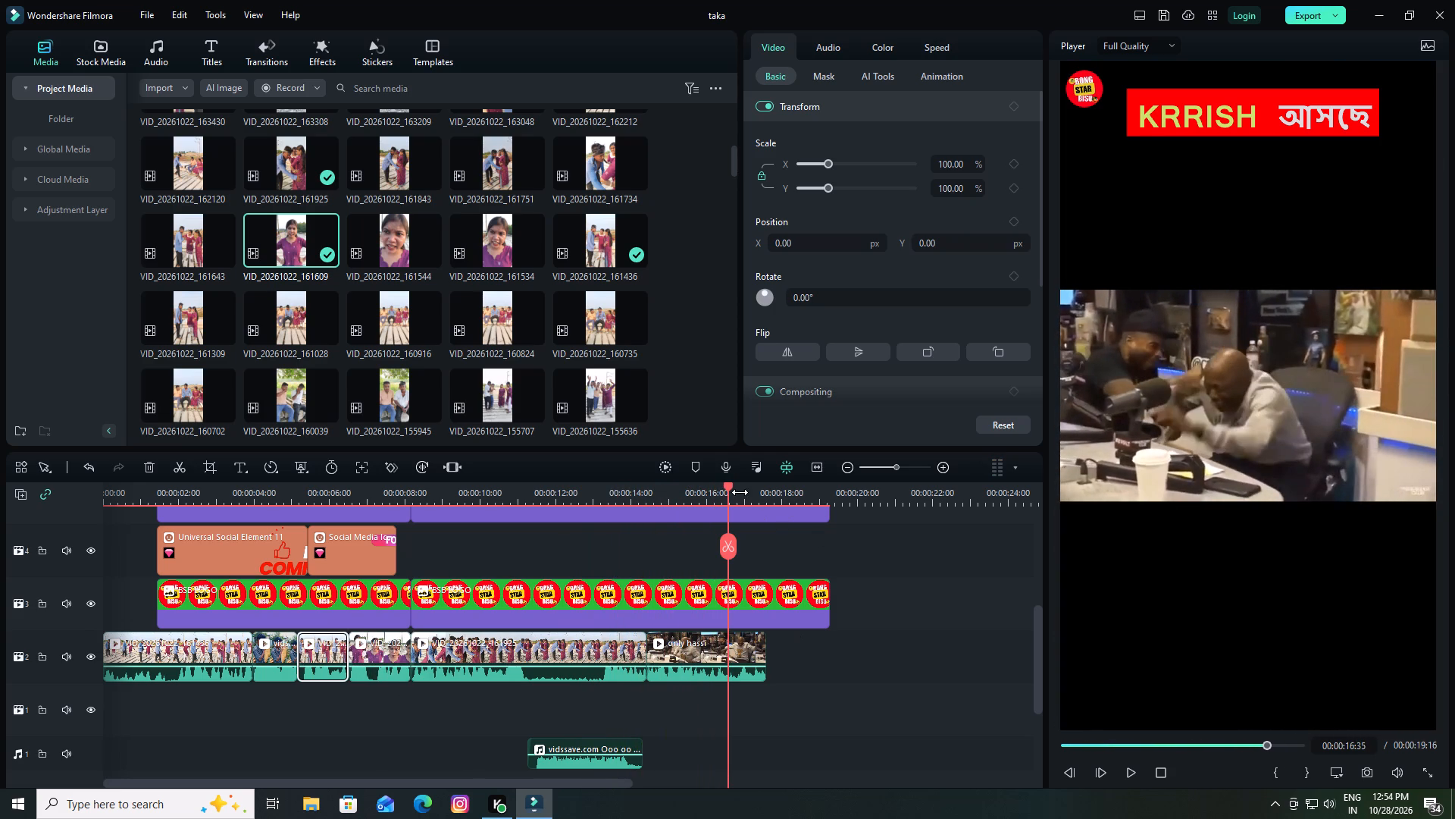
Scrub back through the sequence and move the first BSB LOGO piece to the very start of its track.
drag(725, 488, 354, 494)
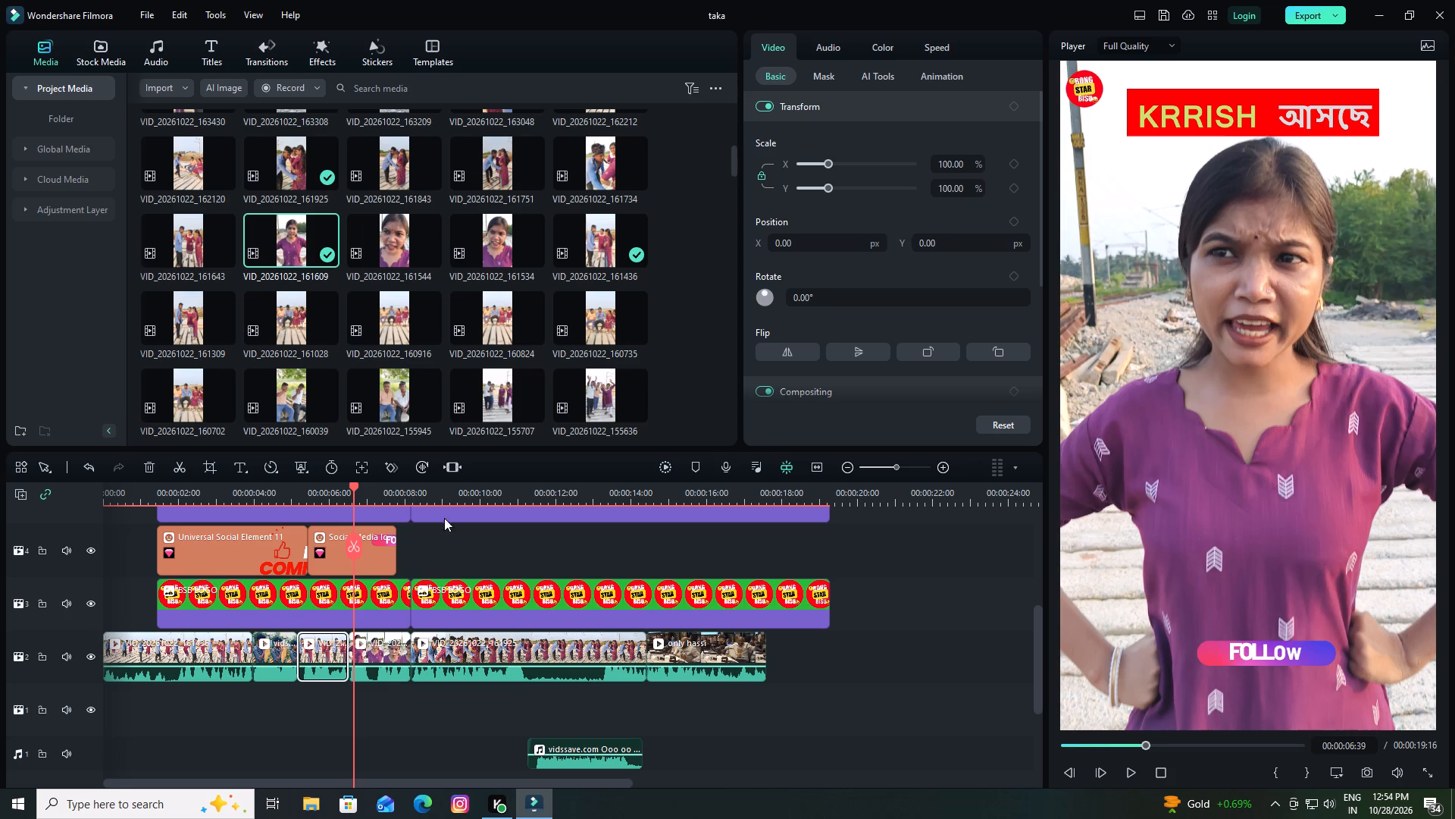
scroll(567, 235, up, 5)
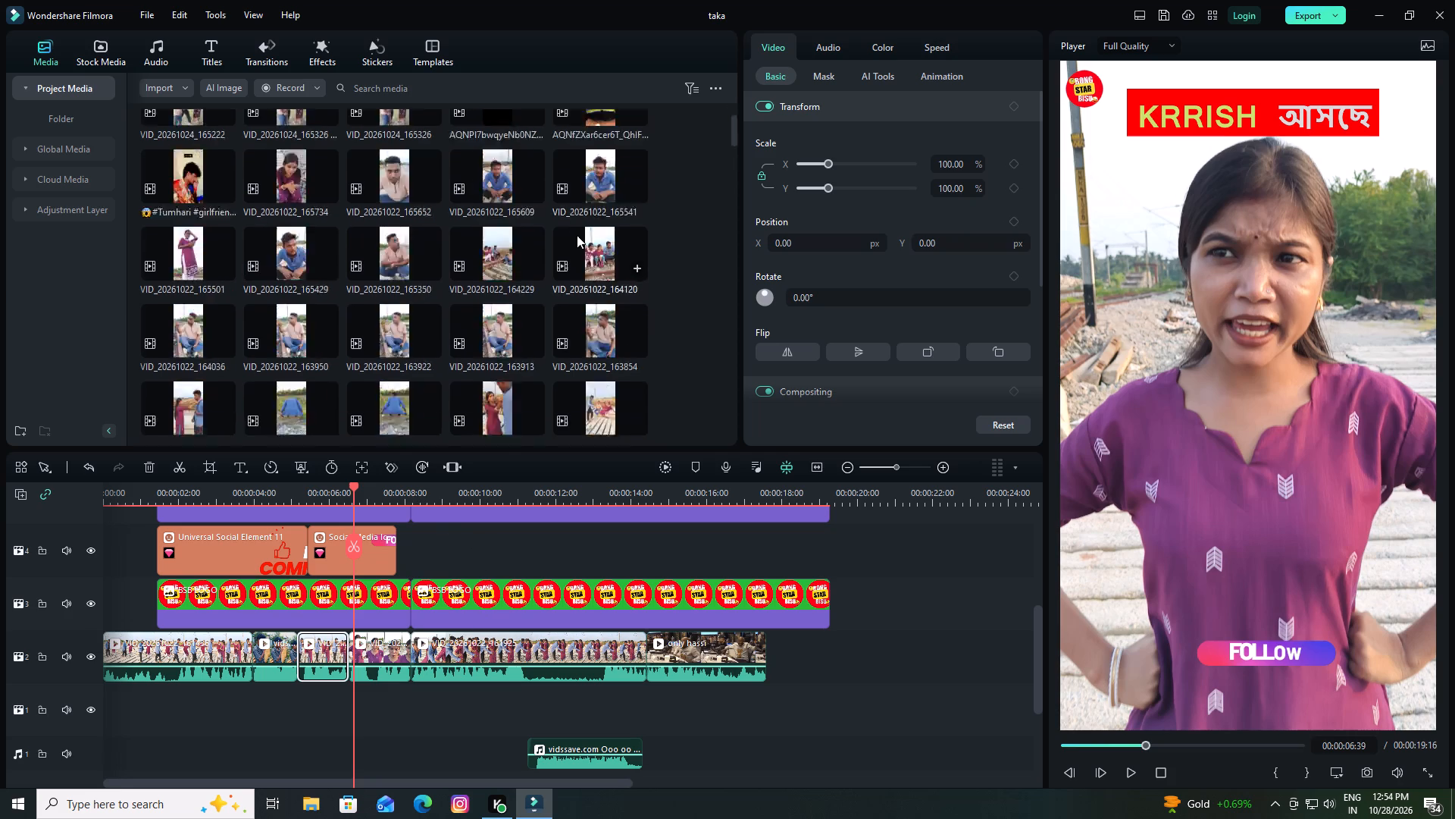
scroll(577, 239, down, 9)
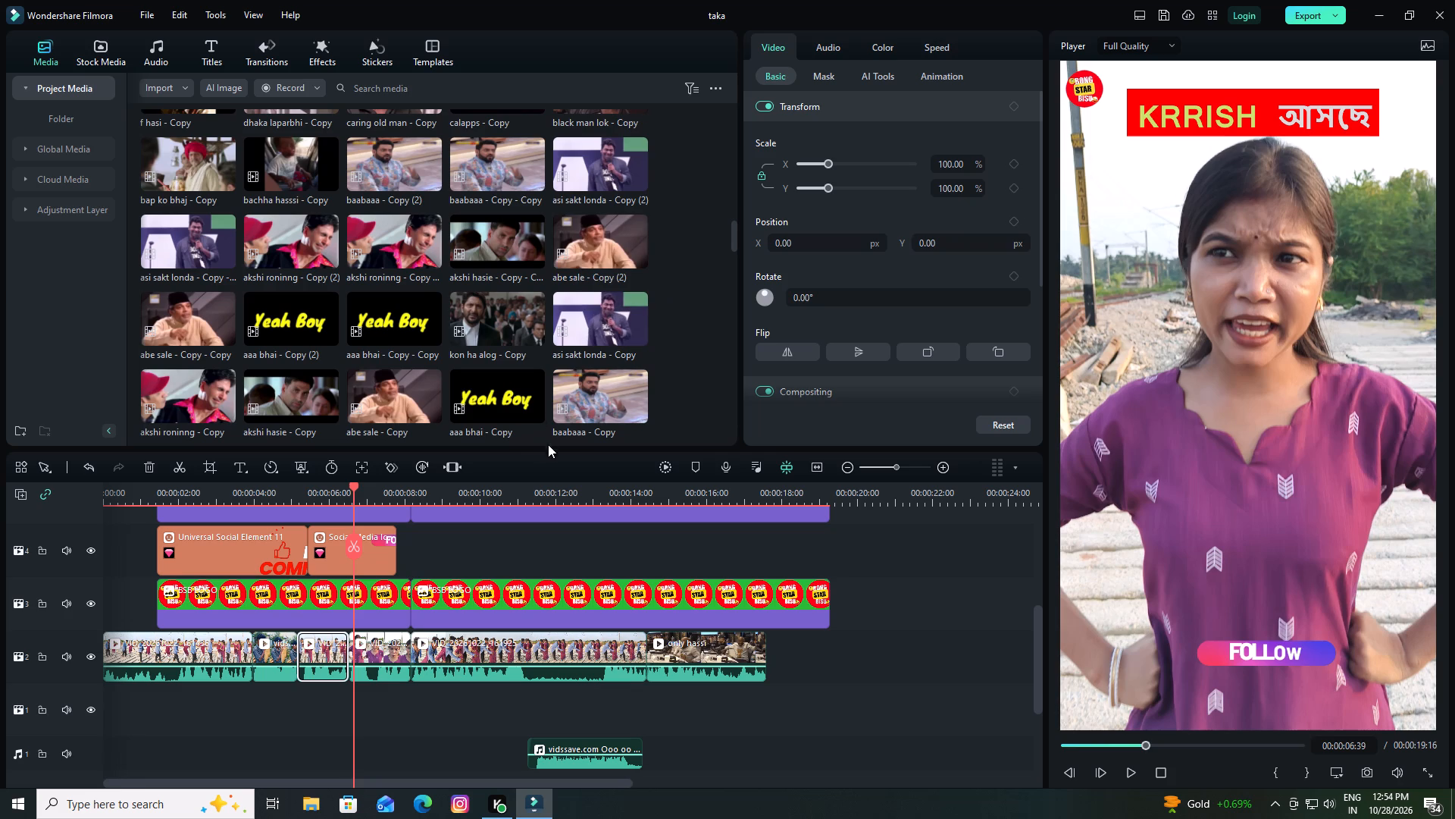
drag(355, 488, 342, 488)
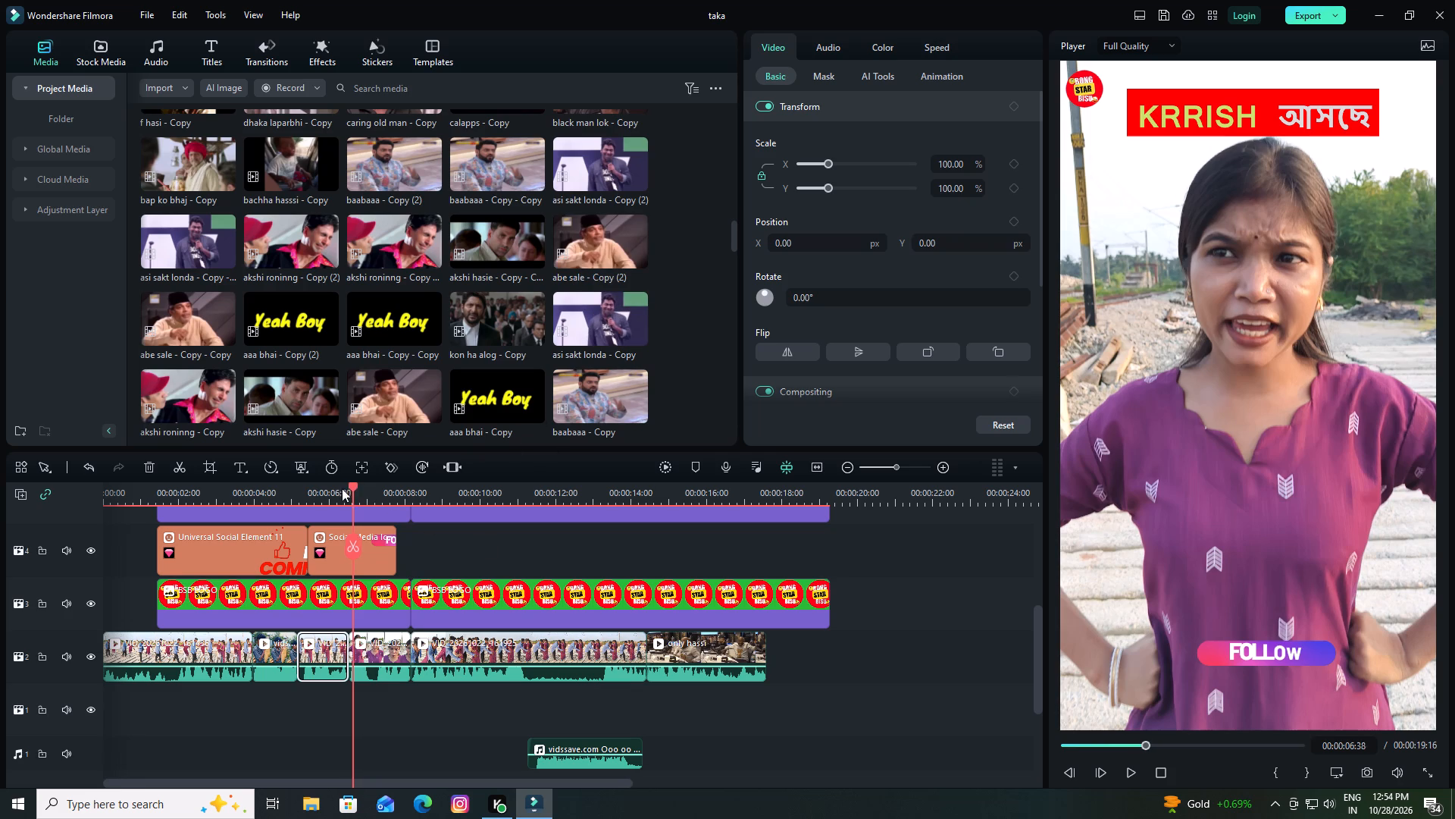
drag(342, 488, 193, 507)
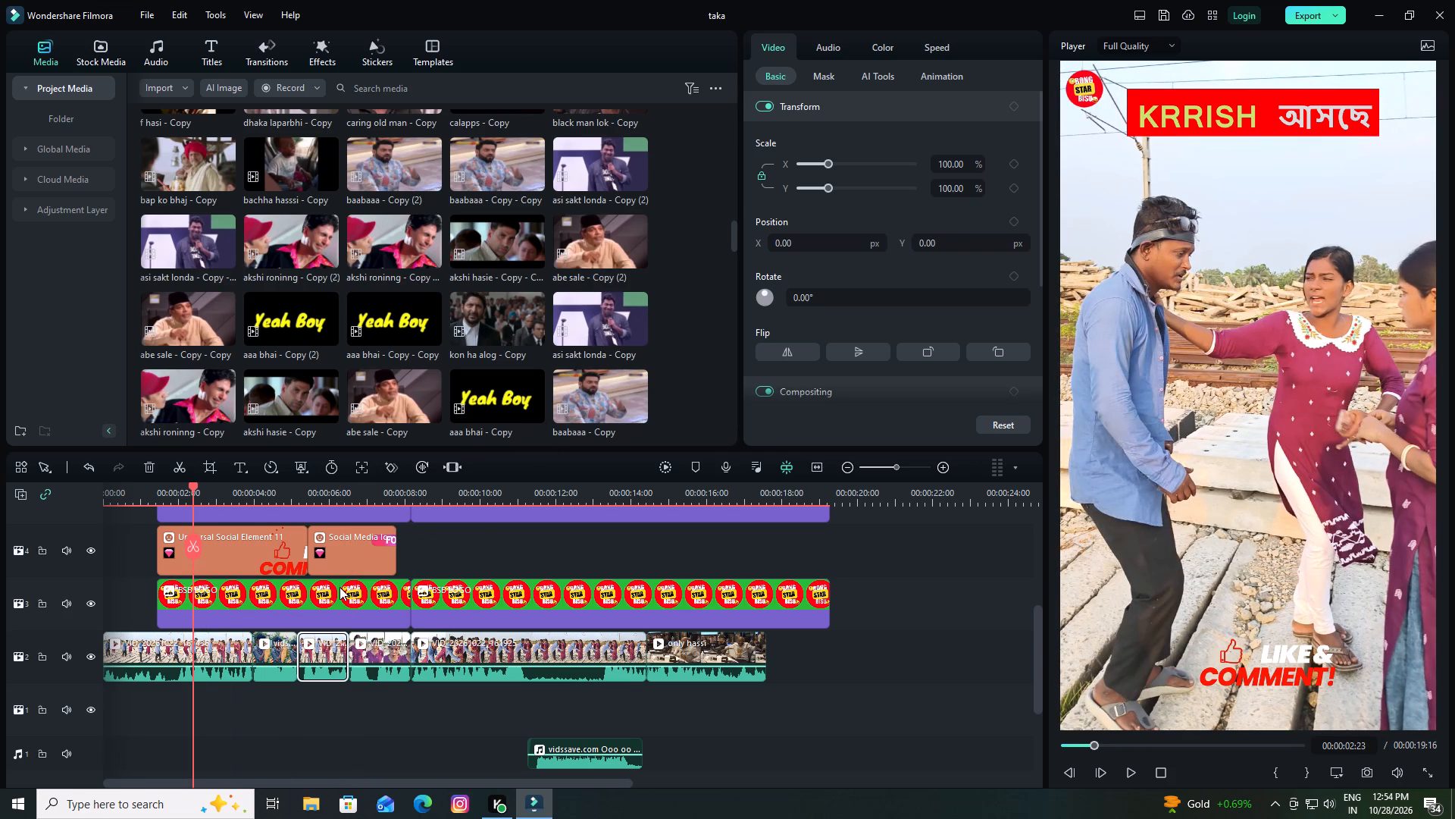
drag(191, 606, 52, 606)
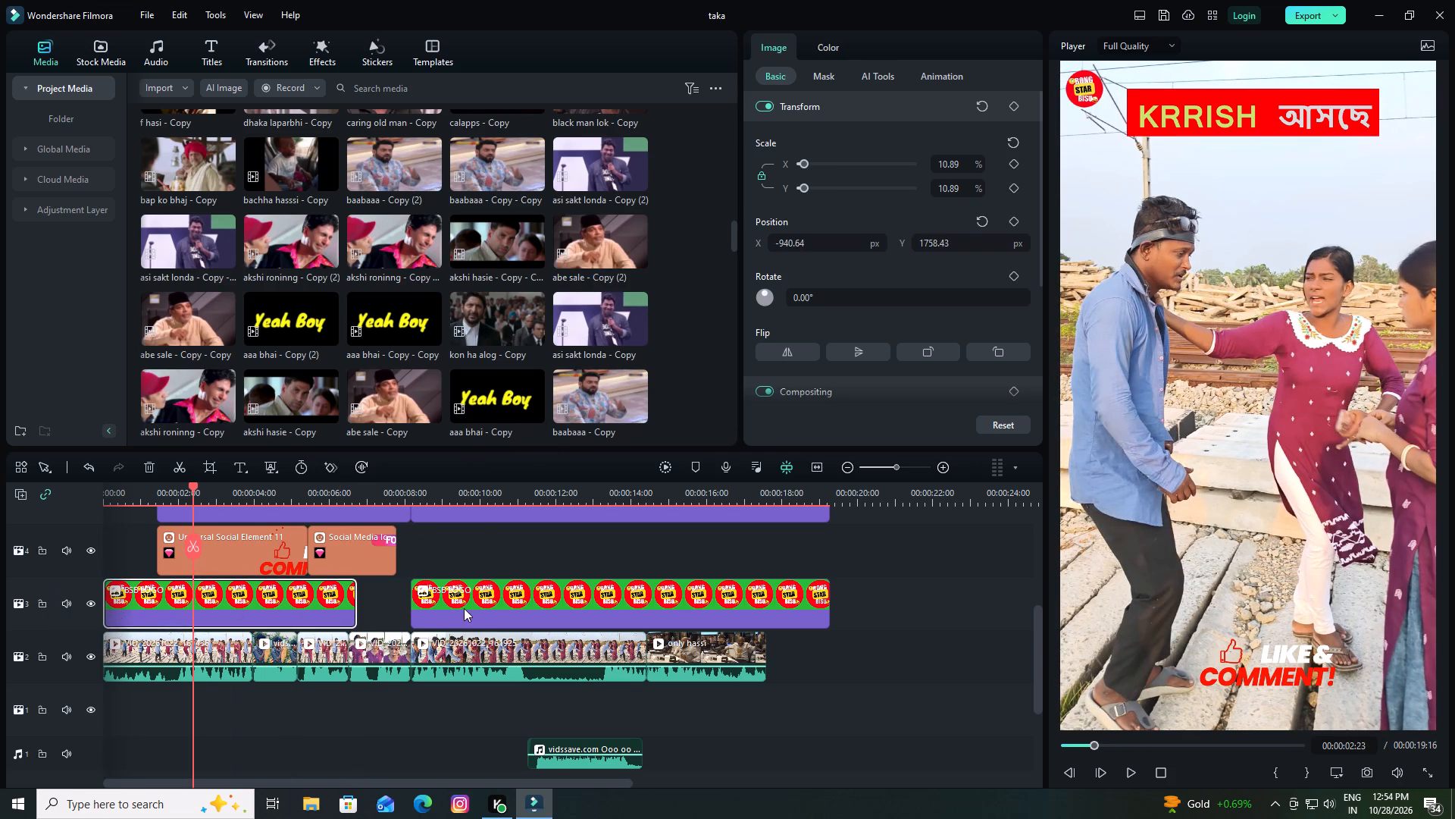
Delete the second BSB LOGO piece, undoing any shift that moving it causes to the other clips.
drag(471, 608, 399, 607)
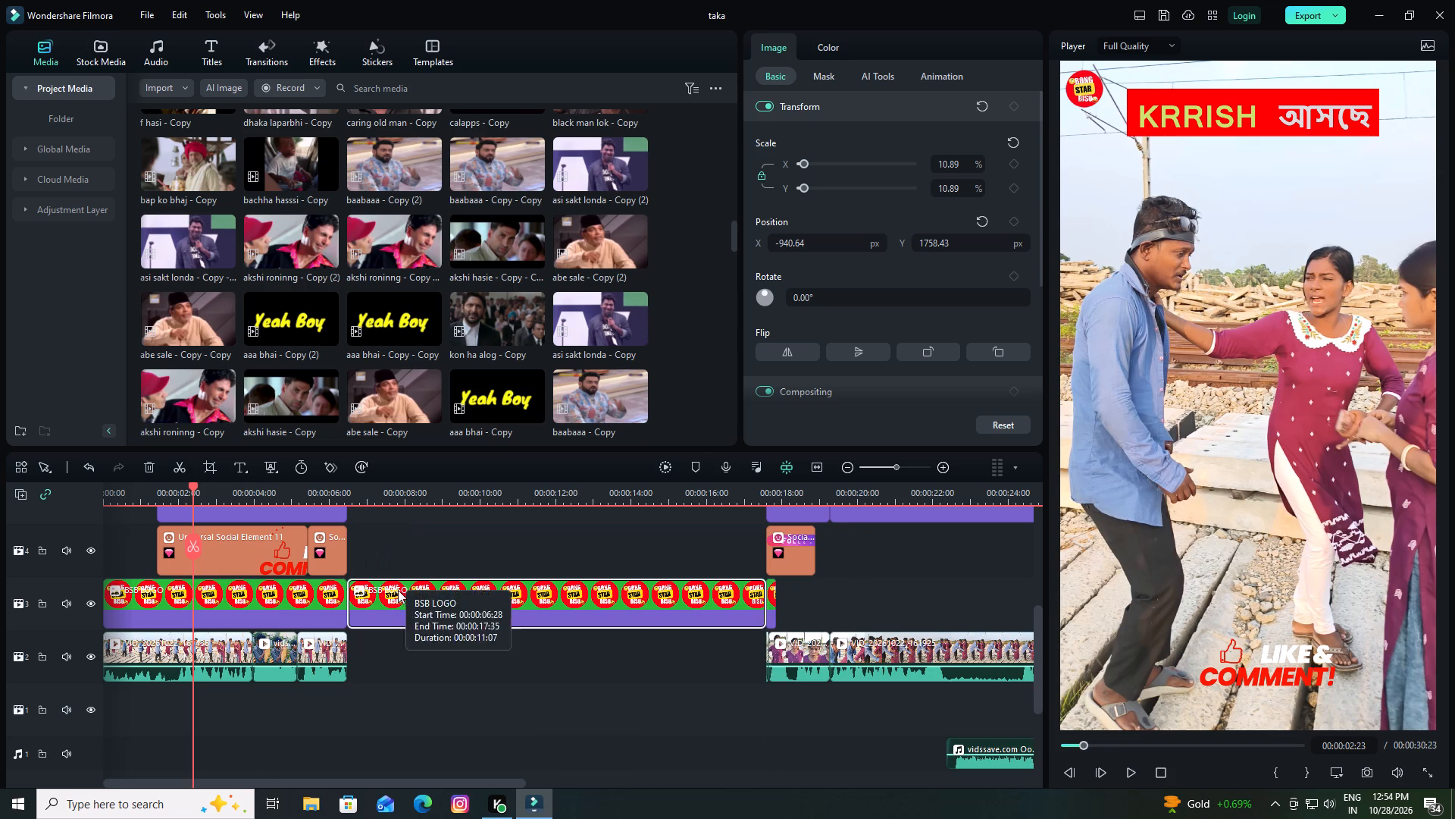
key(ctrl+z)
click(456, 594)
click(152, 462)
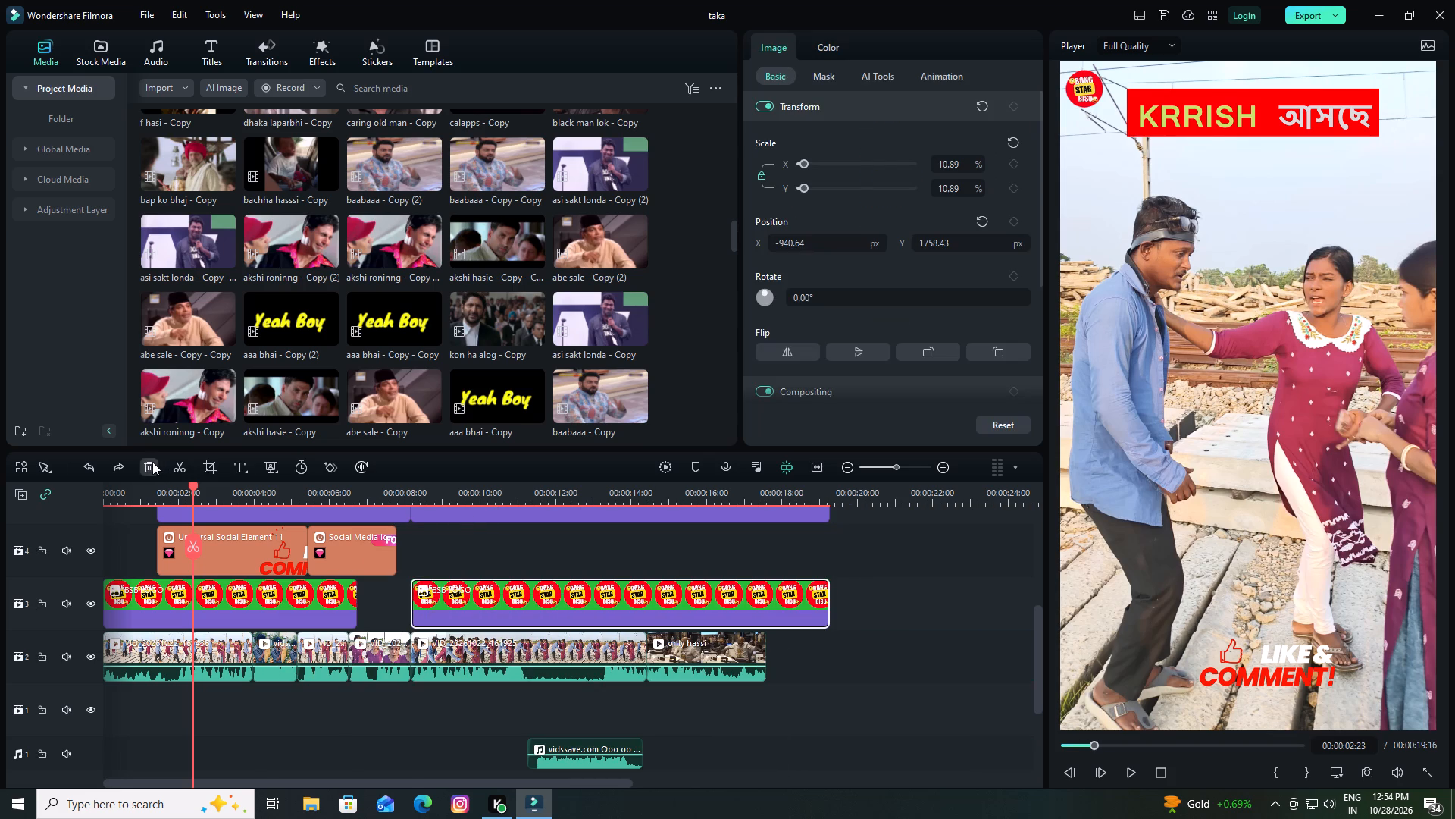
Play the sequence from about 00:00:04:55 through the long main clip and set the playhead at 00:00:11:08.
drag(411, 486, 287, 505)
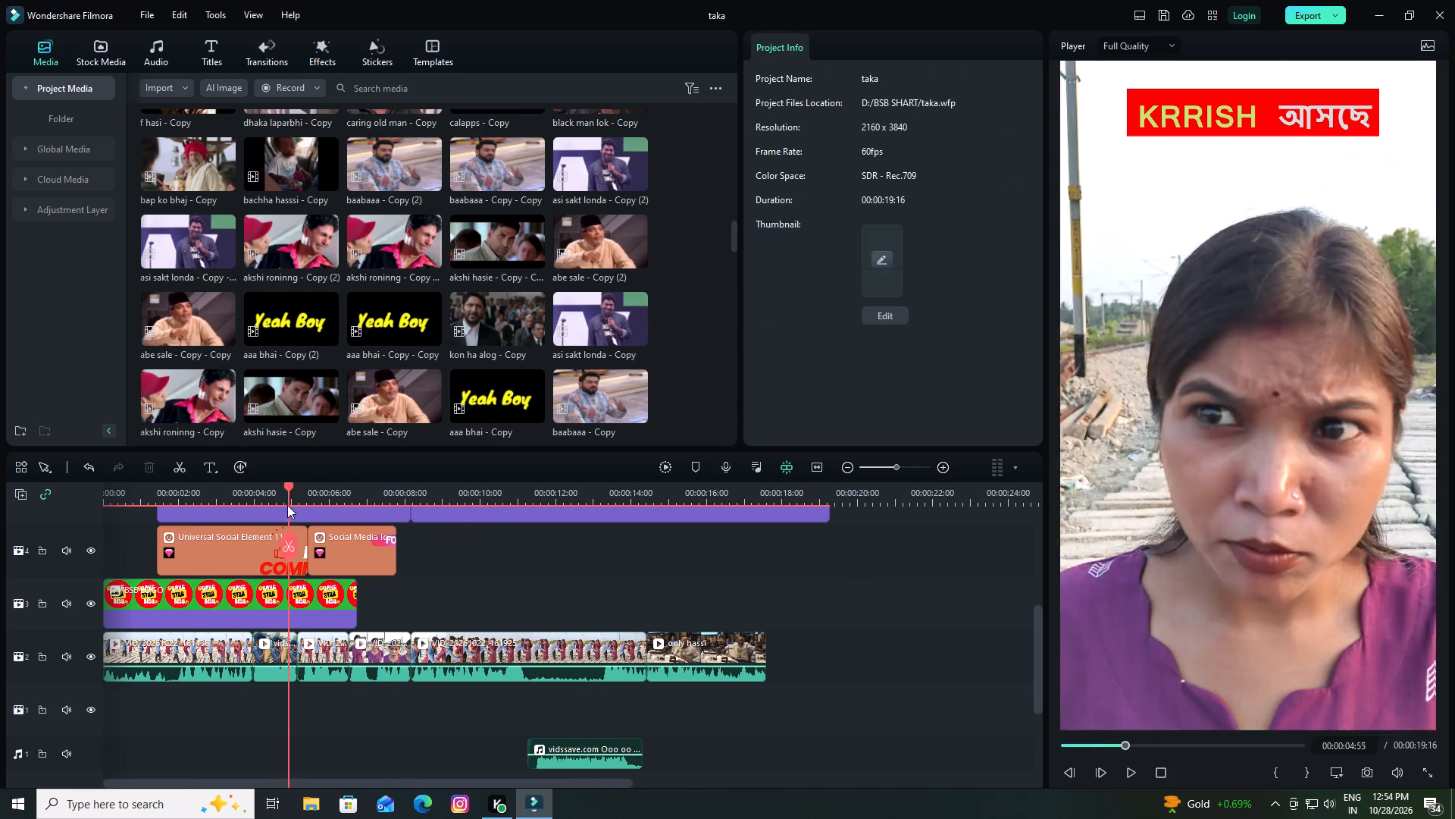
drag(287, 505, 284, 506)
key(space)
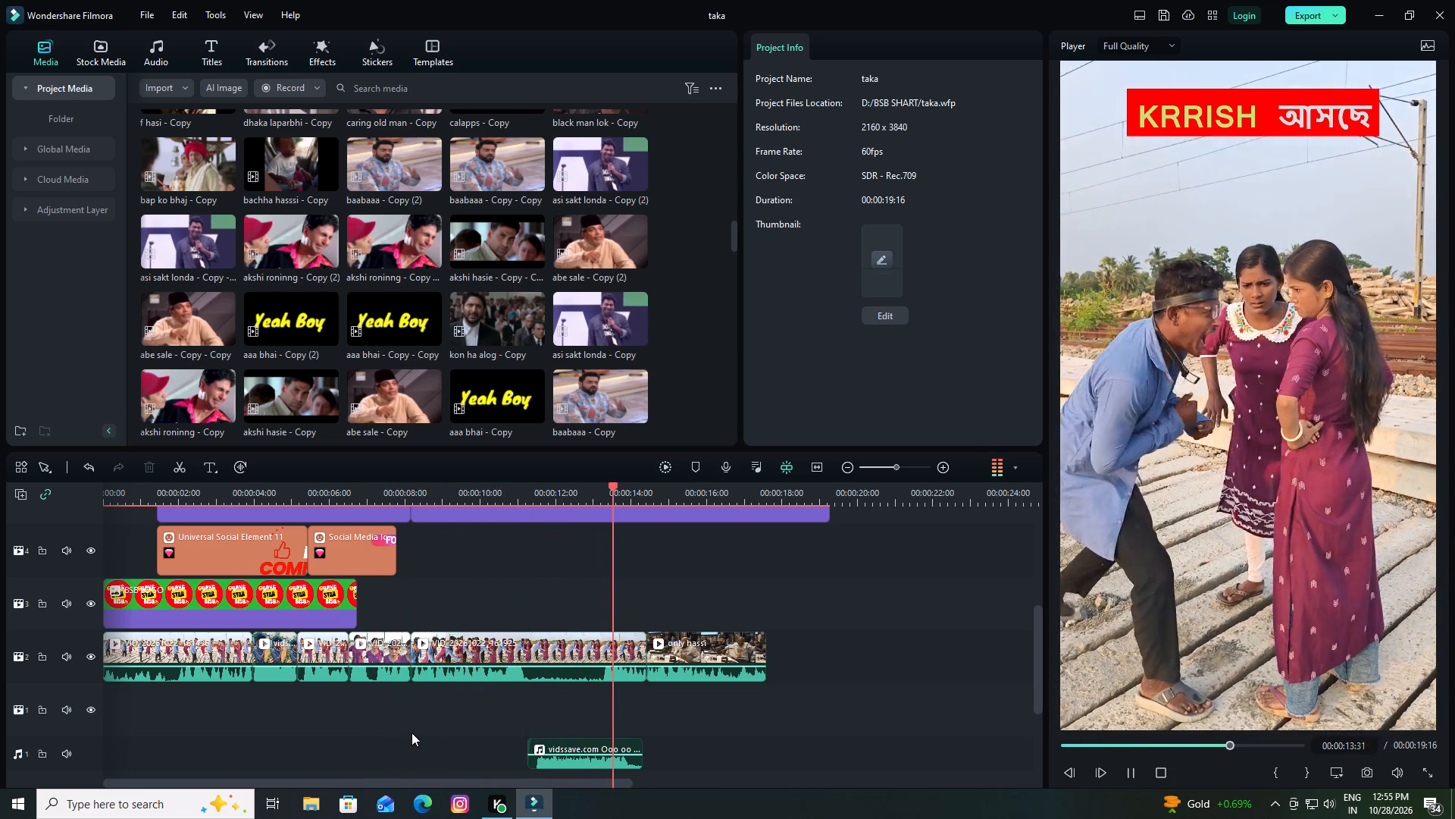
key(space)
drag(632, 485, 523, 500)
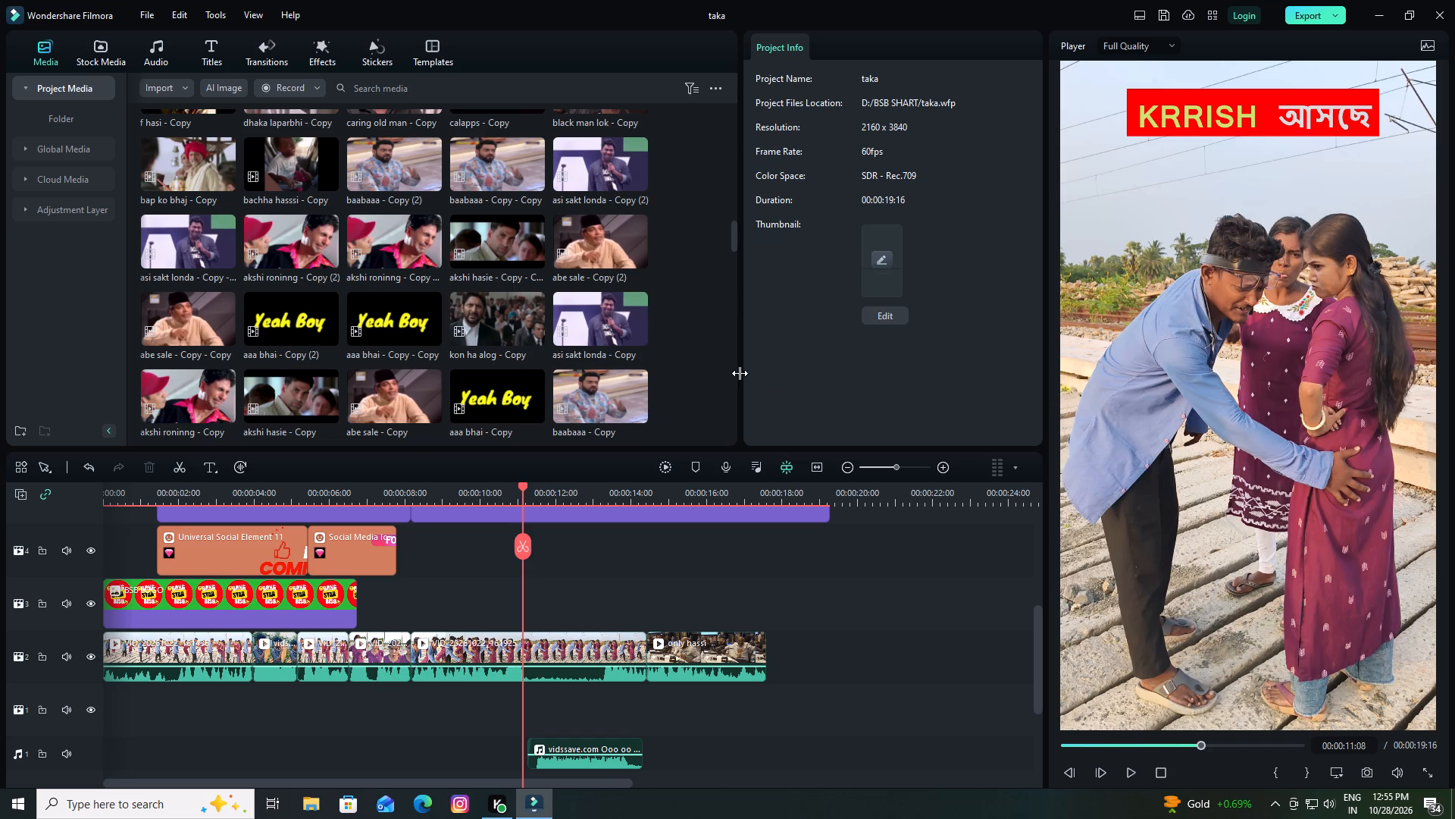
Browse the project media, from the meme and reaction clips back to the newer footage, for another reaction clip.
scroll(590, 325, up, 4)
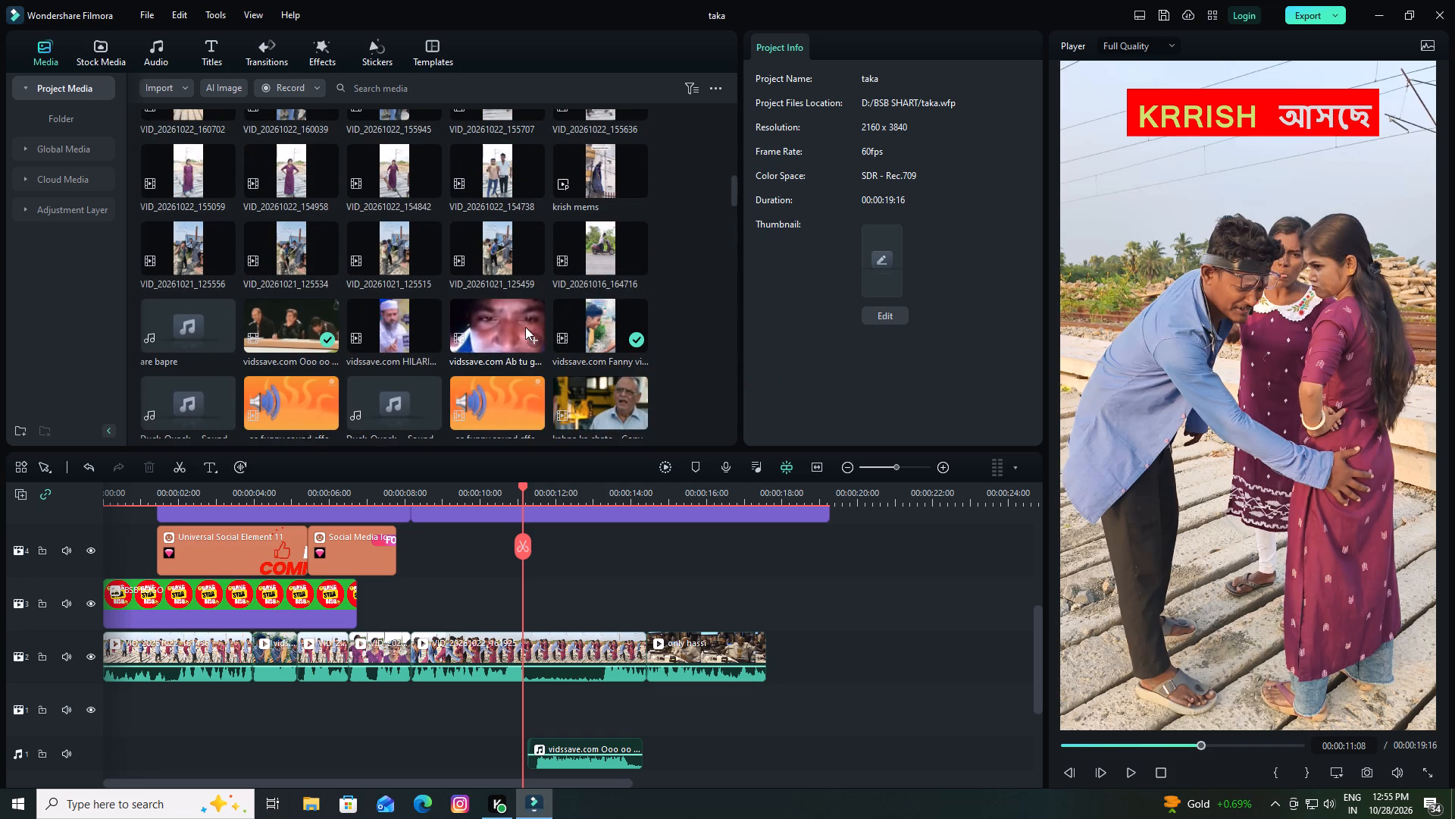
scroll(562, 312, down, 6)
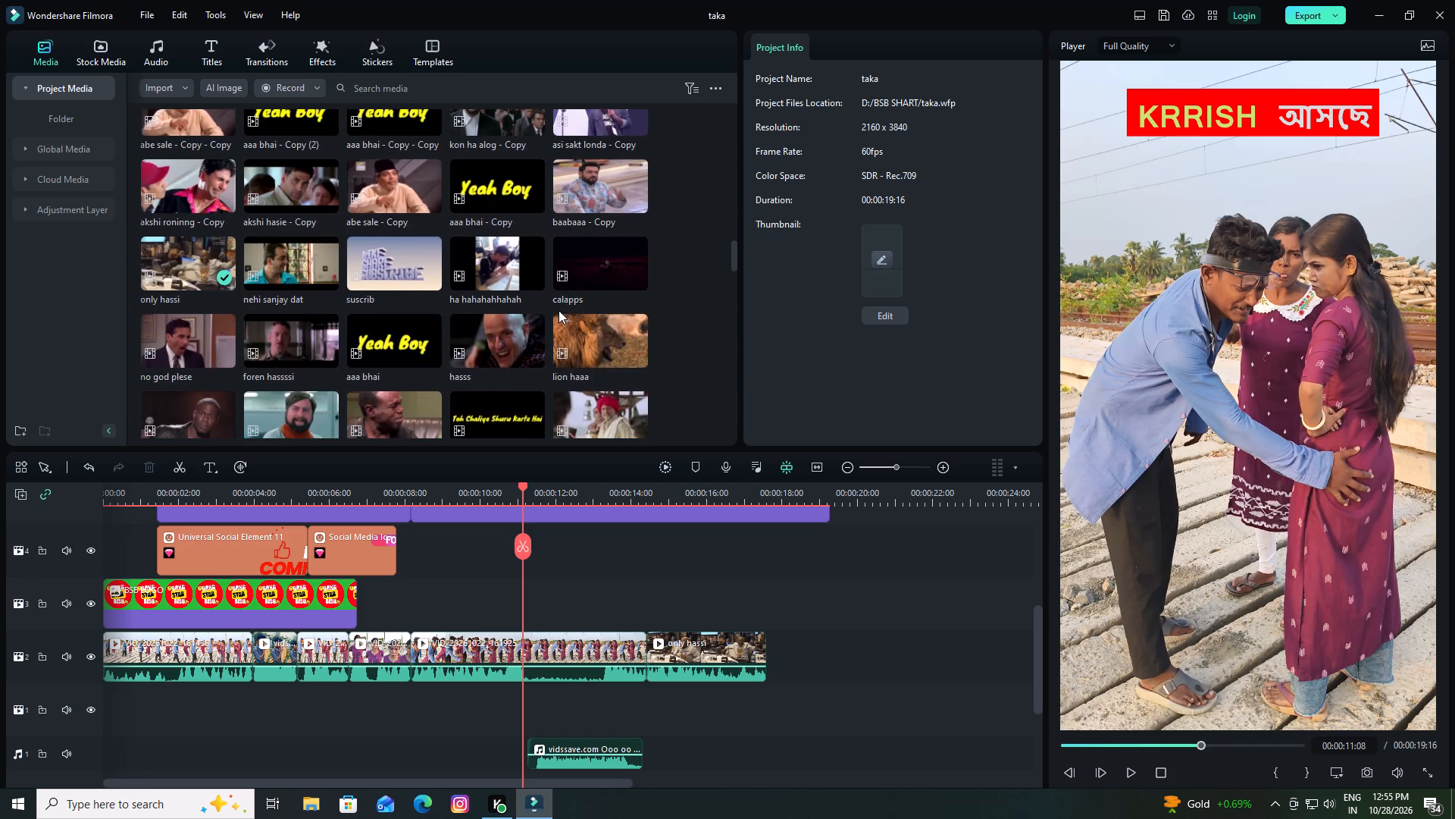
scroll(559, 310, down, 2)
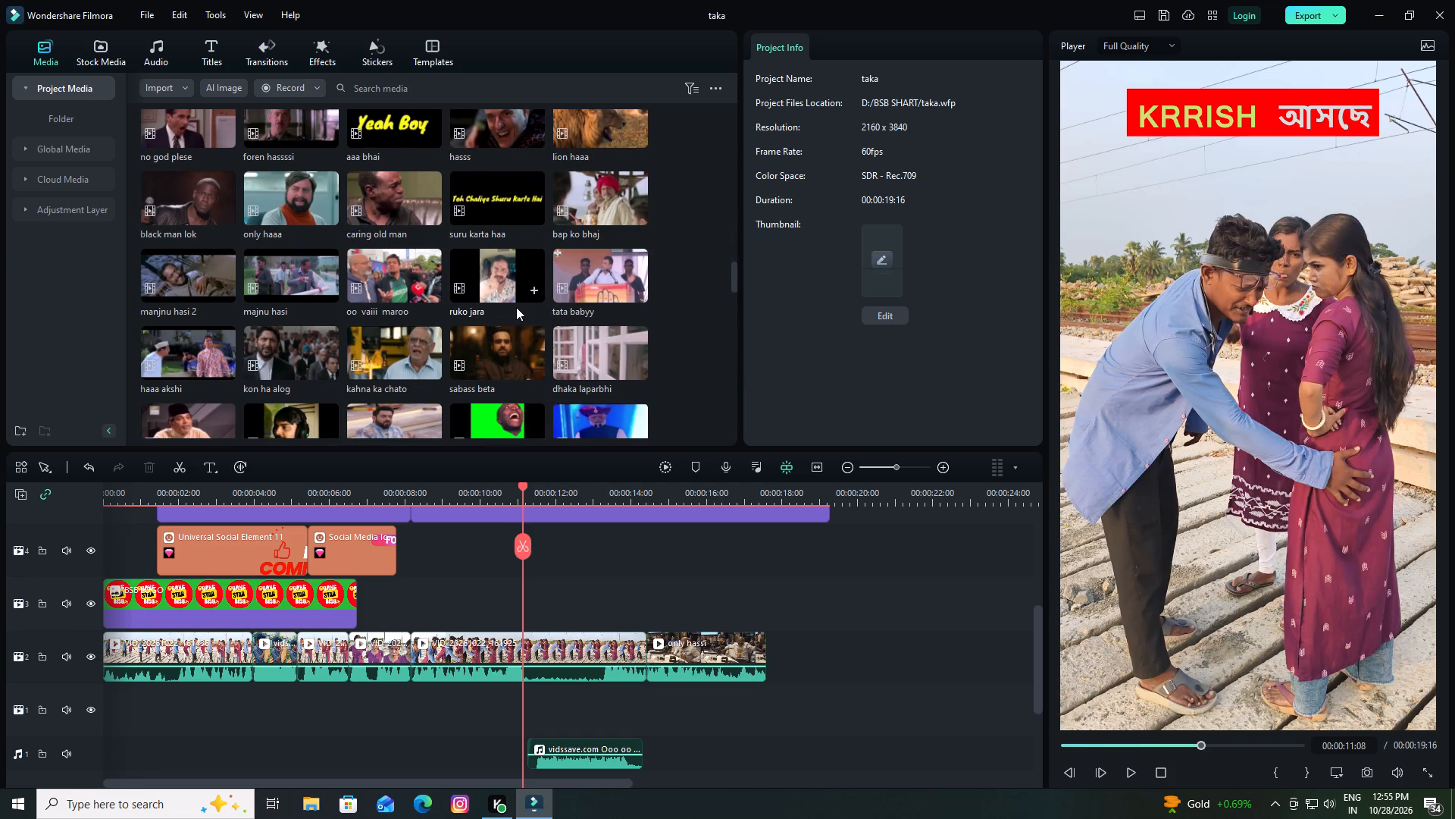
scroll(508, 303, down, 2)
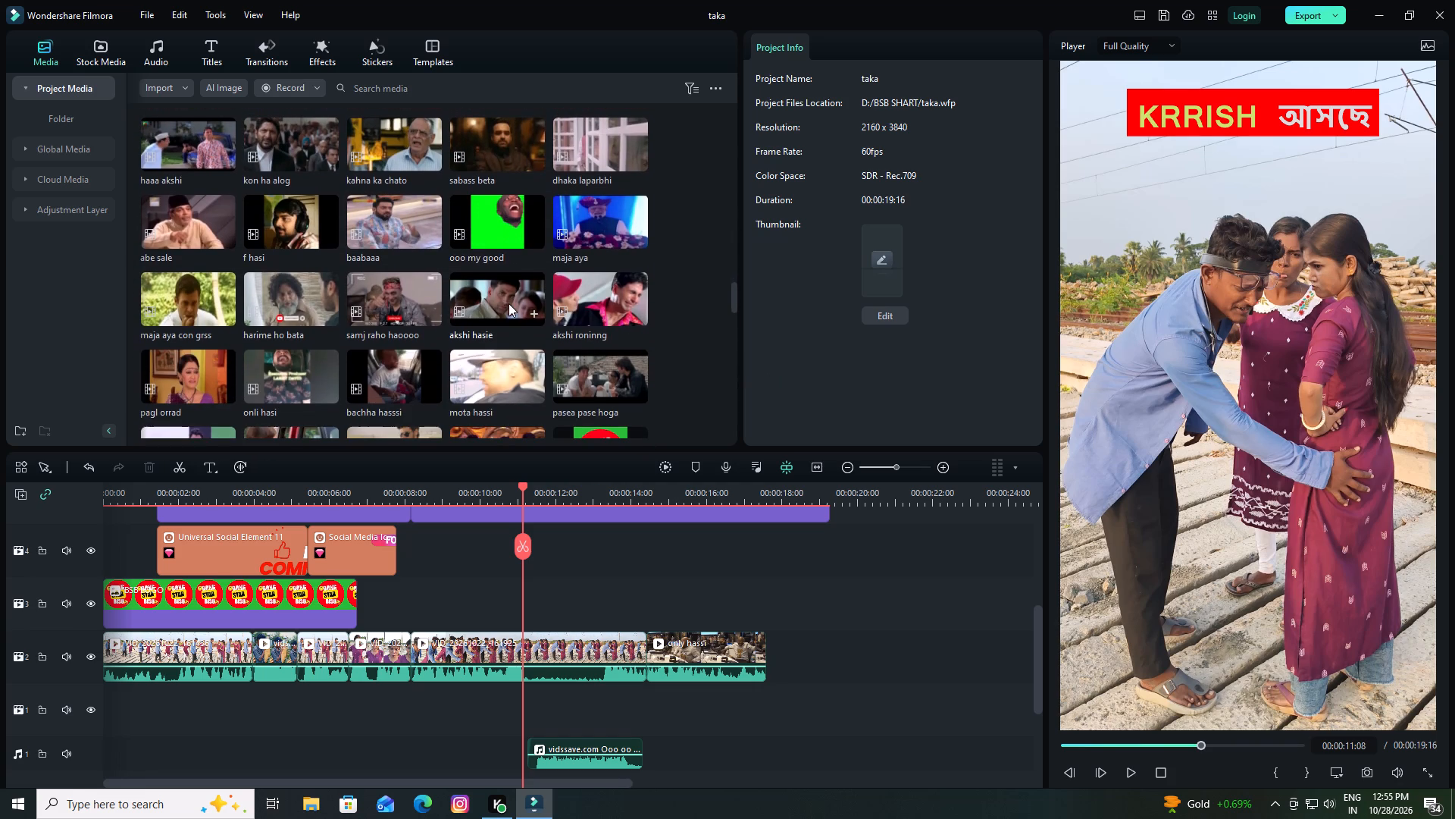
scroll(502, 310, down, 1)
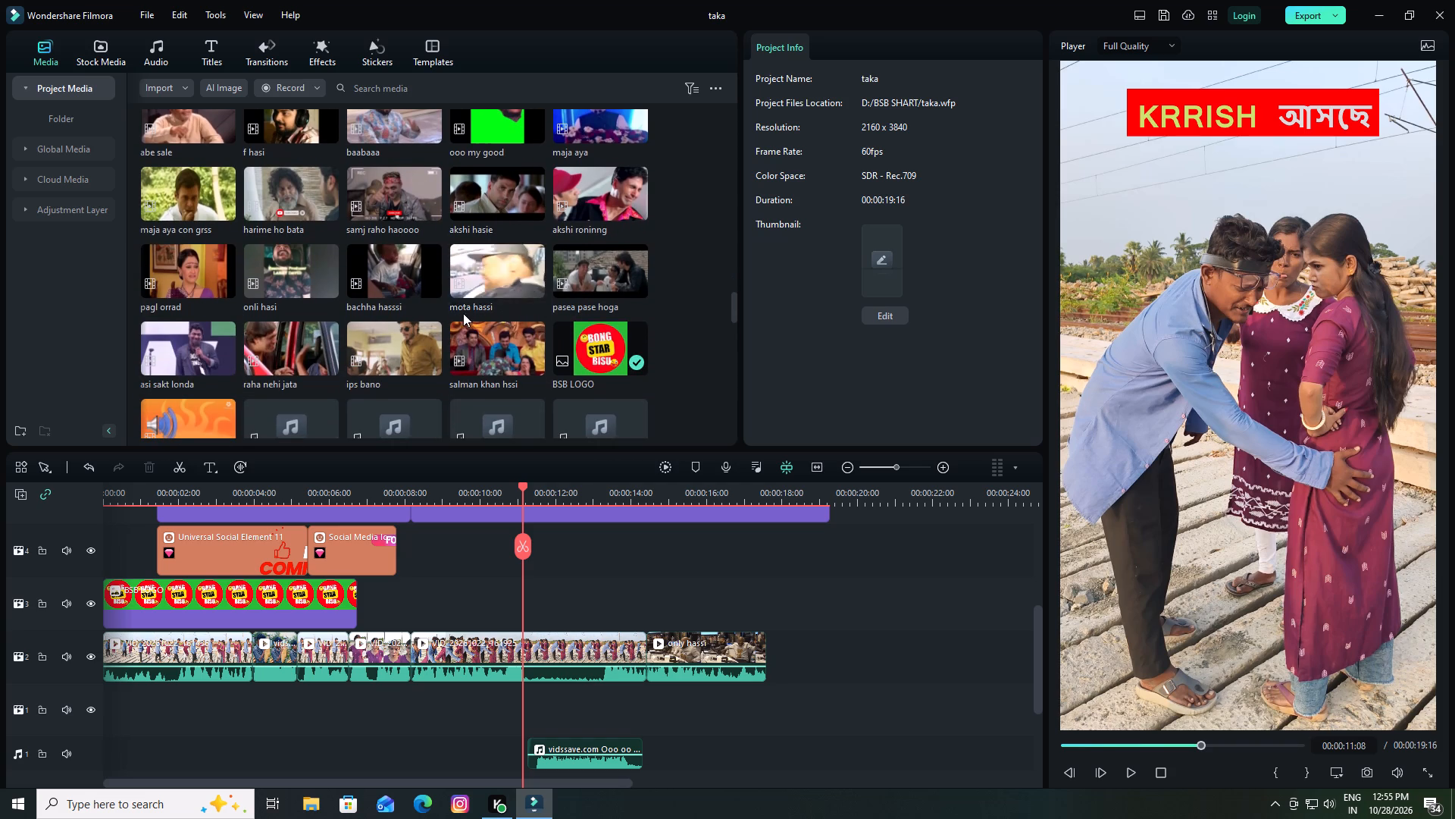
scroll(464, 309, down, 1)
scroll(402, 306, up, 4)
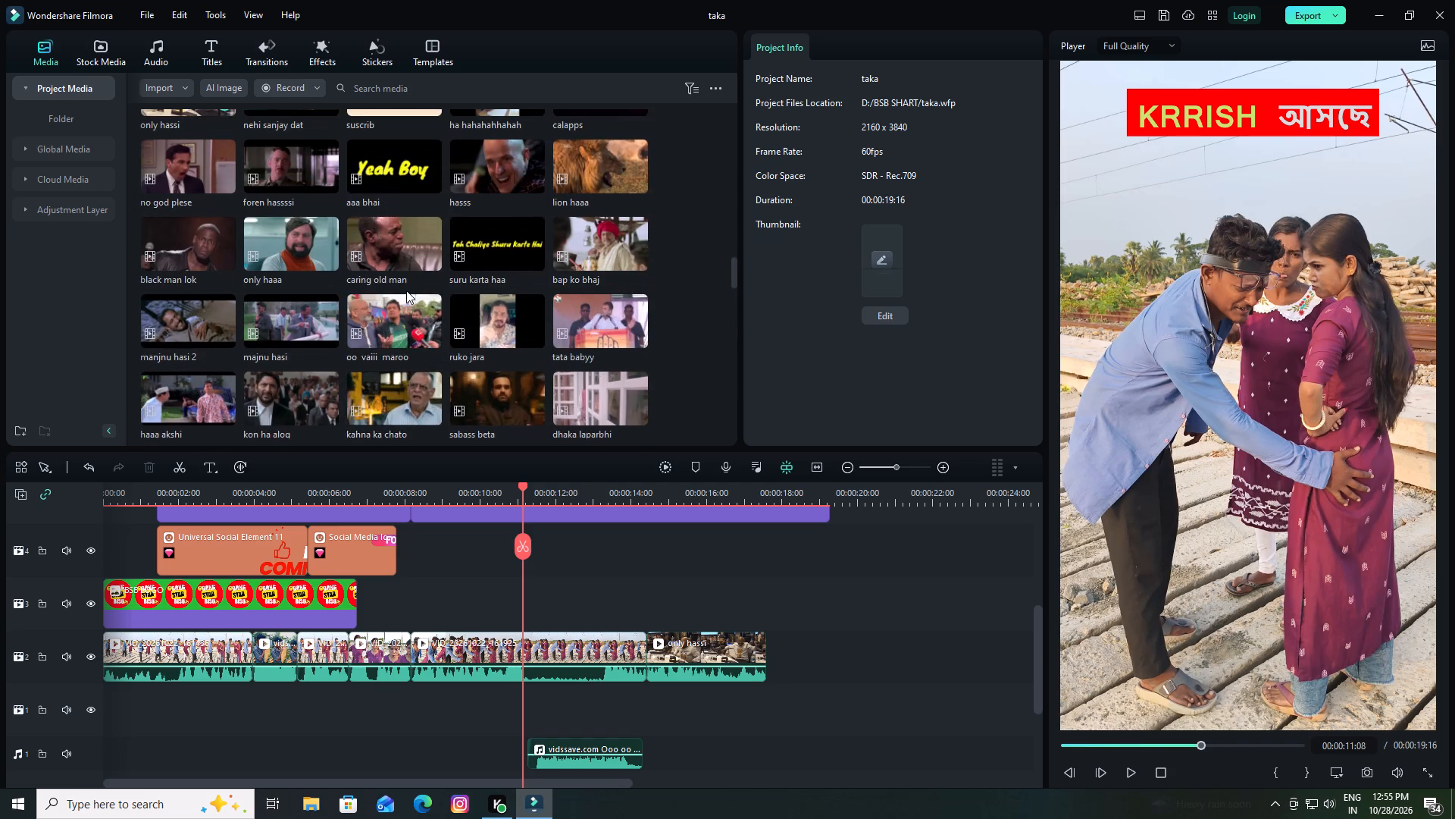
scroll(407, 290, up, 5)
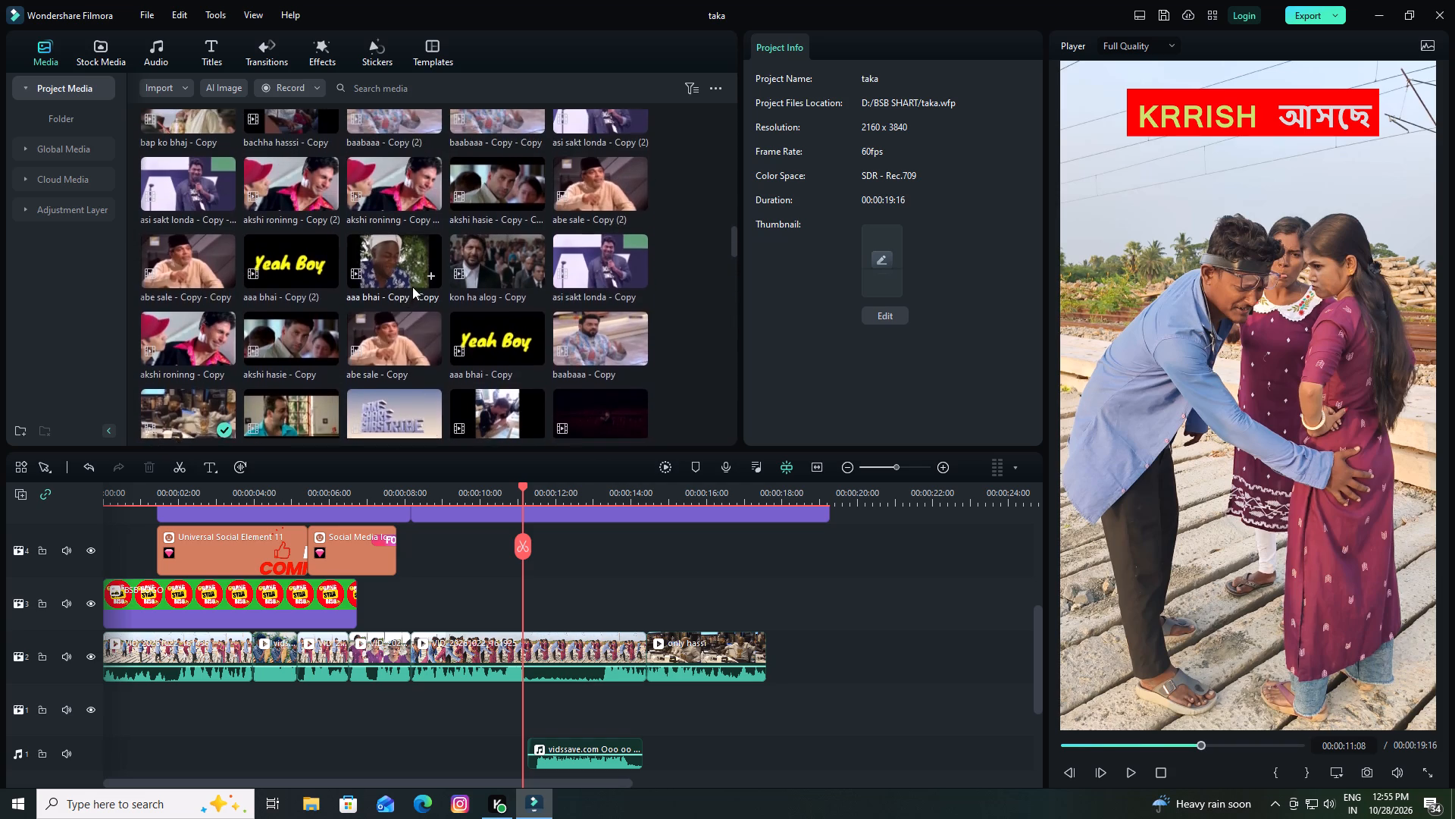
scroll(447, 287, up, 2)
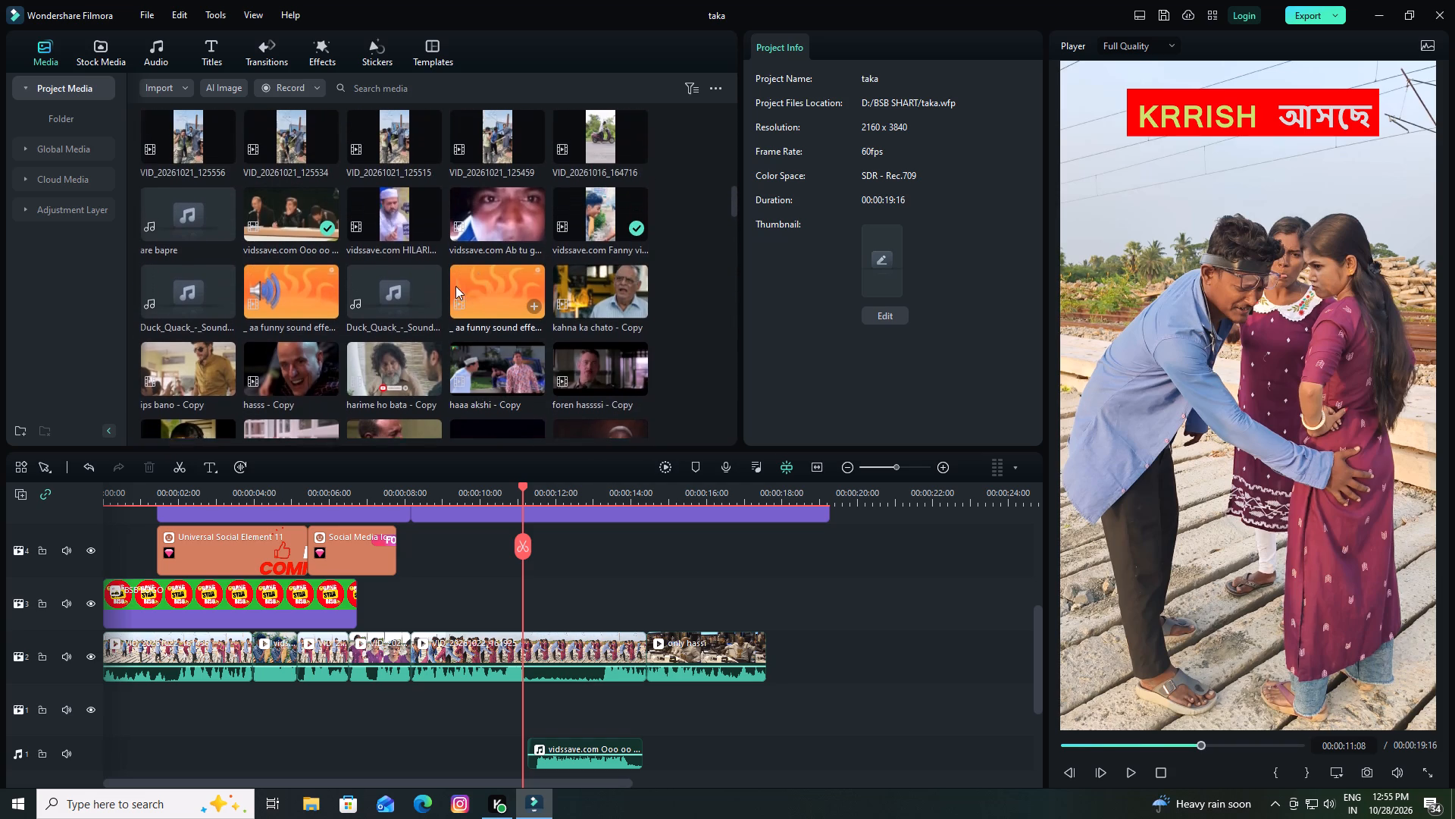
scroll(469, 306, up, 1)
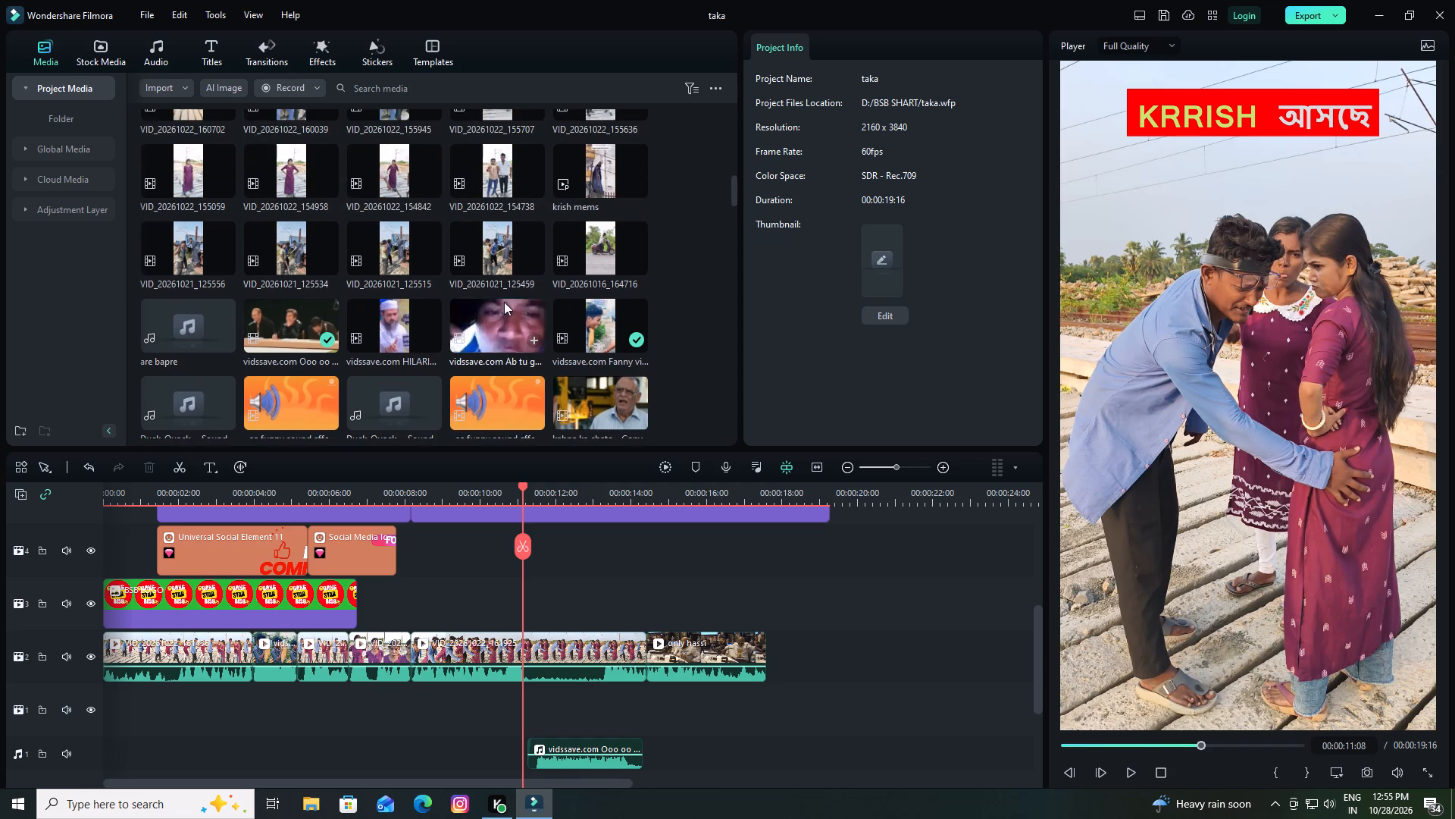
scroll(517, 302, down, 2)
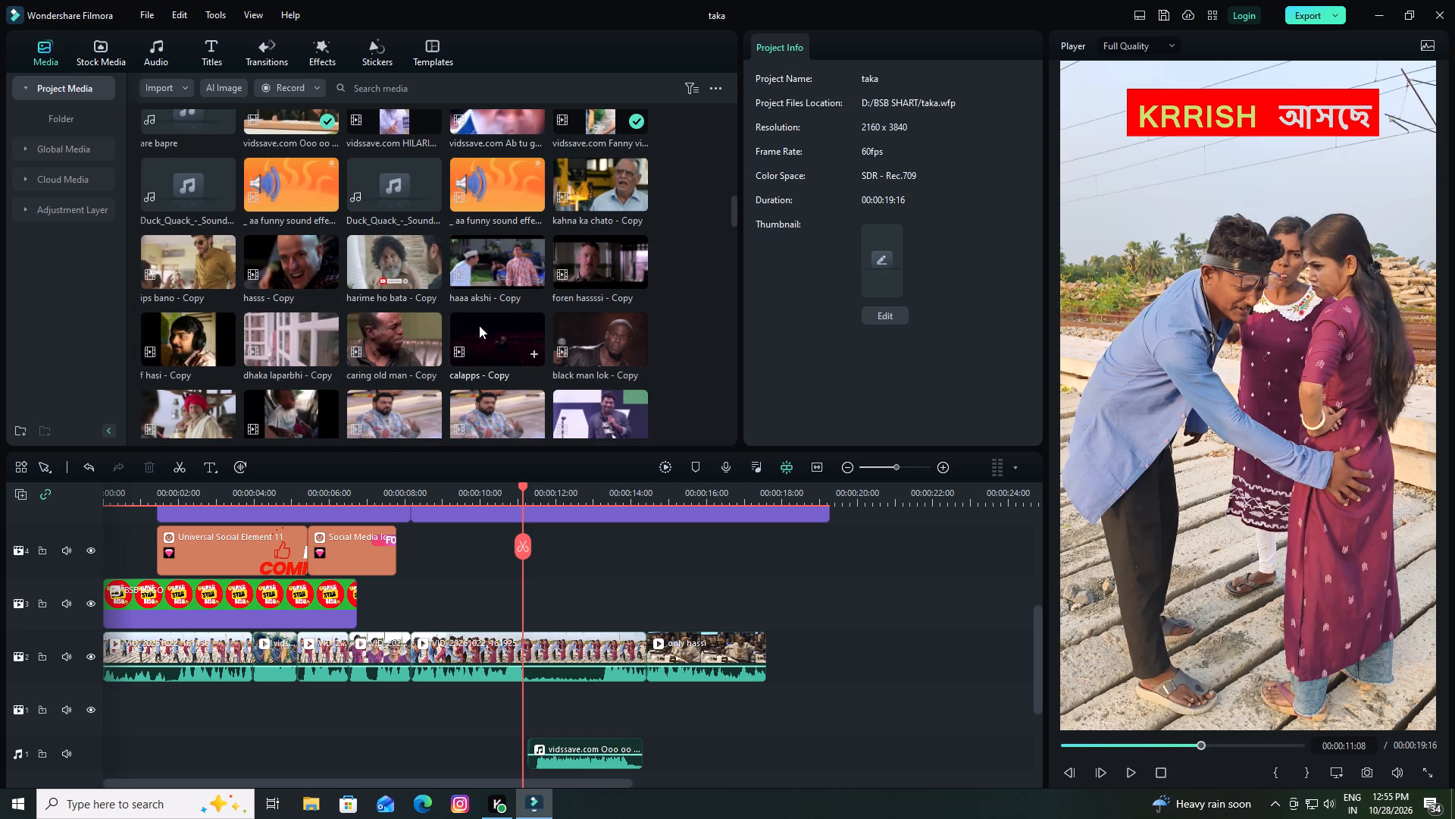
scroll(480, 327, down, 1)
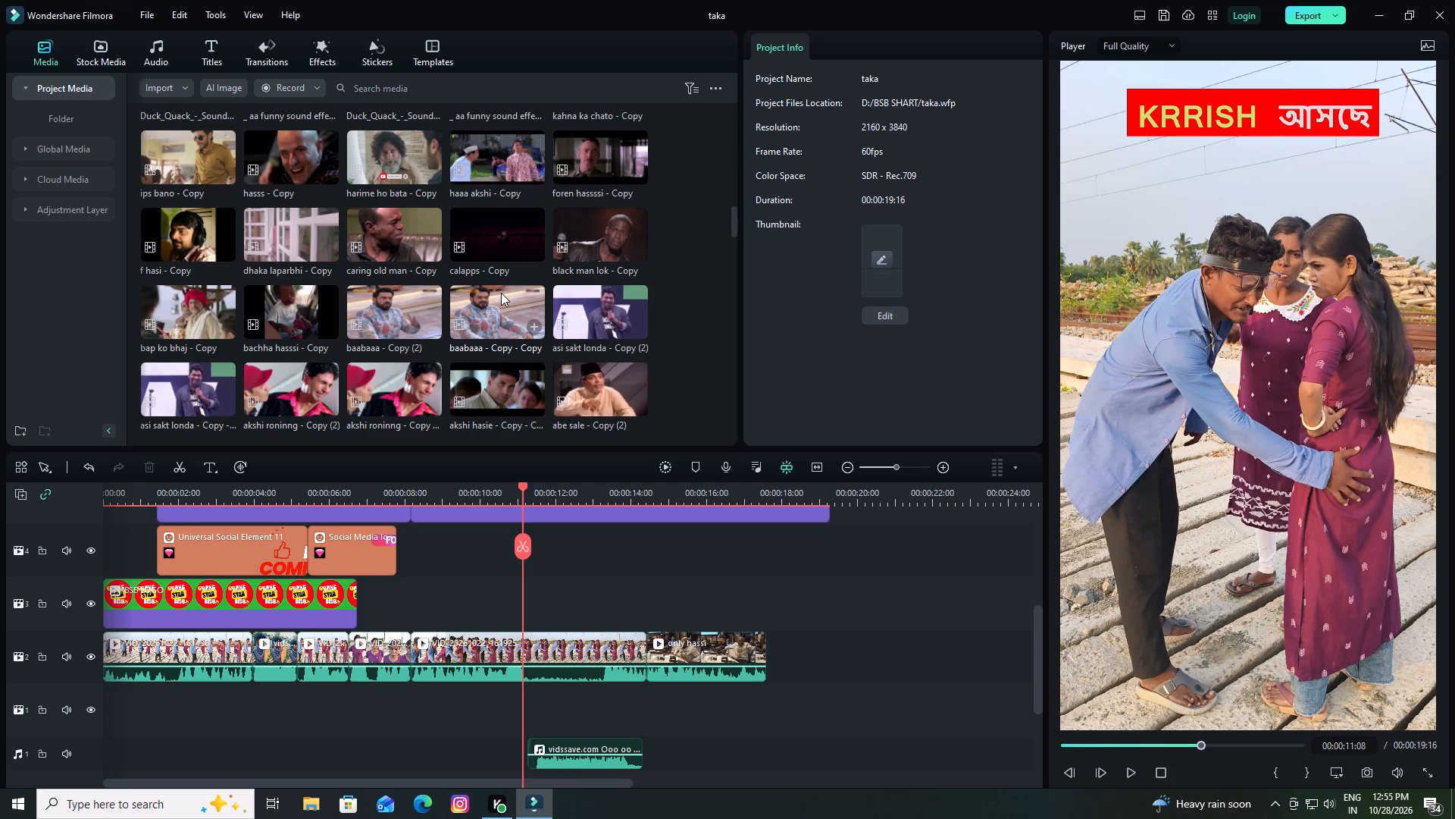
scroll(479, 323, up, 3)
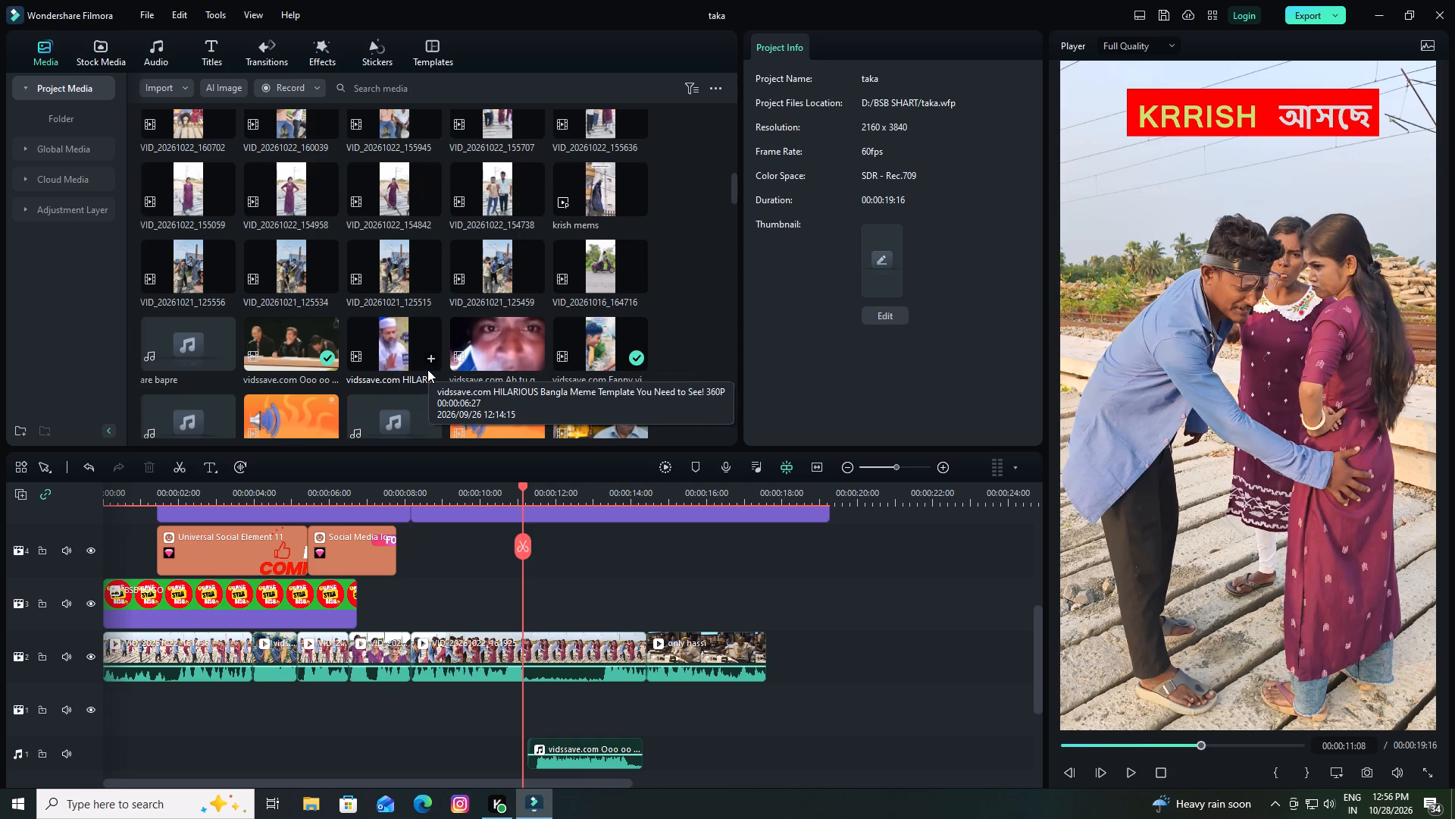
scroll(427, 369, up, 2)
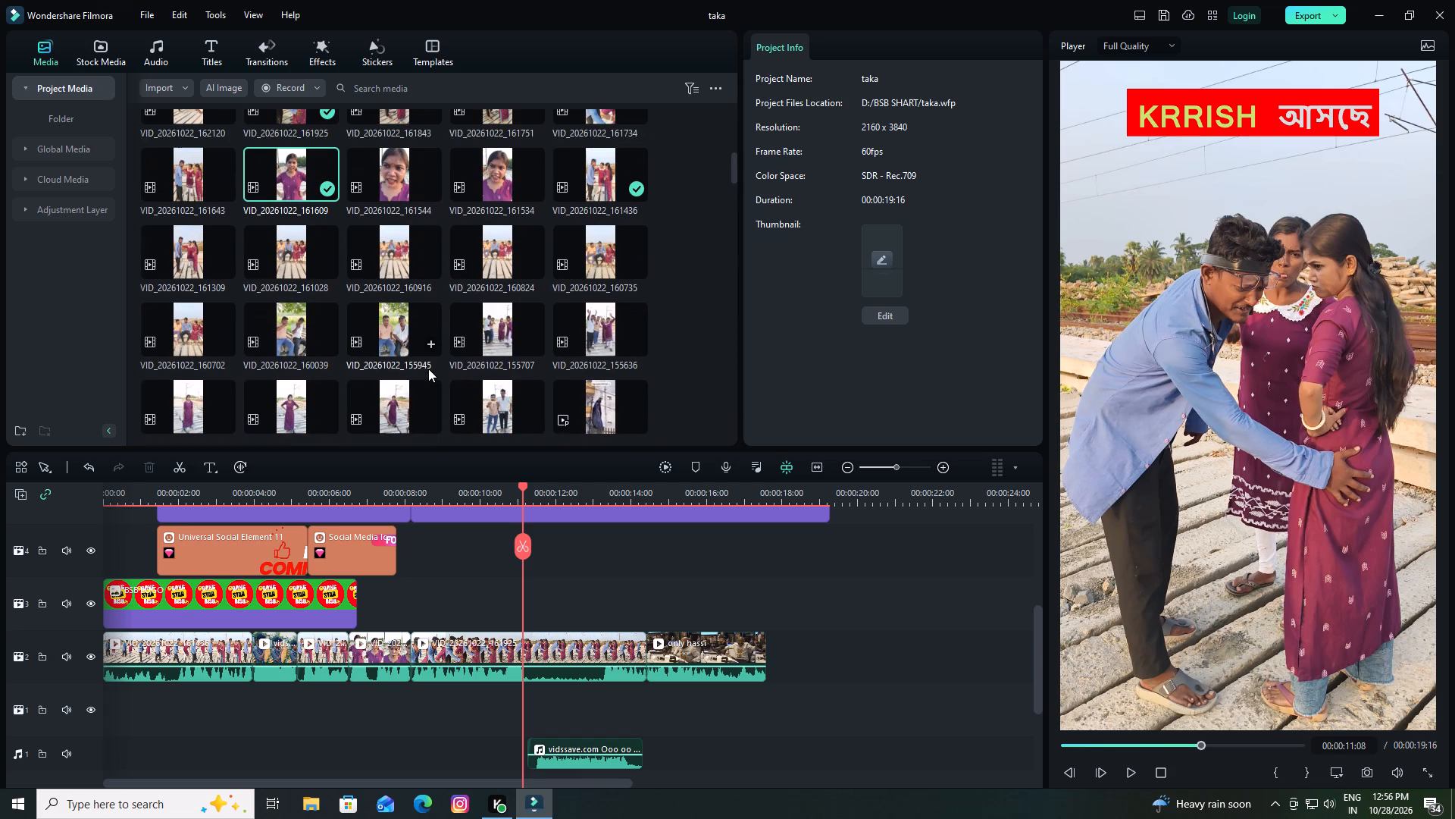
scroll(424, 369, up, 2)
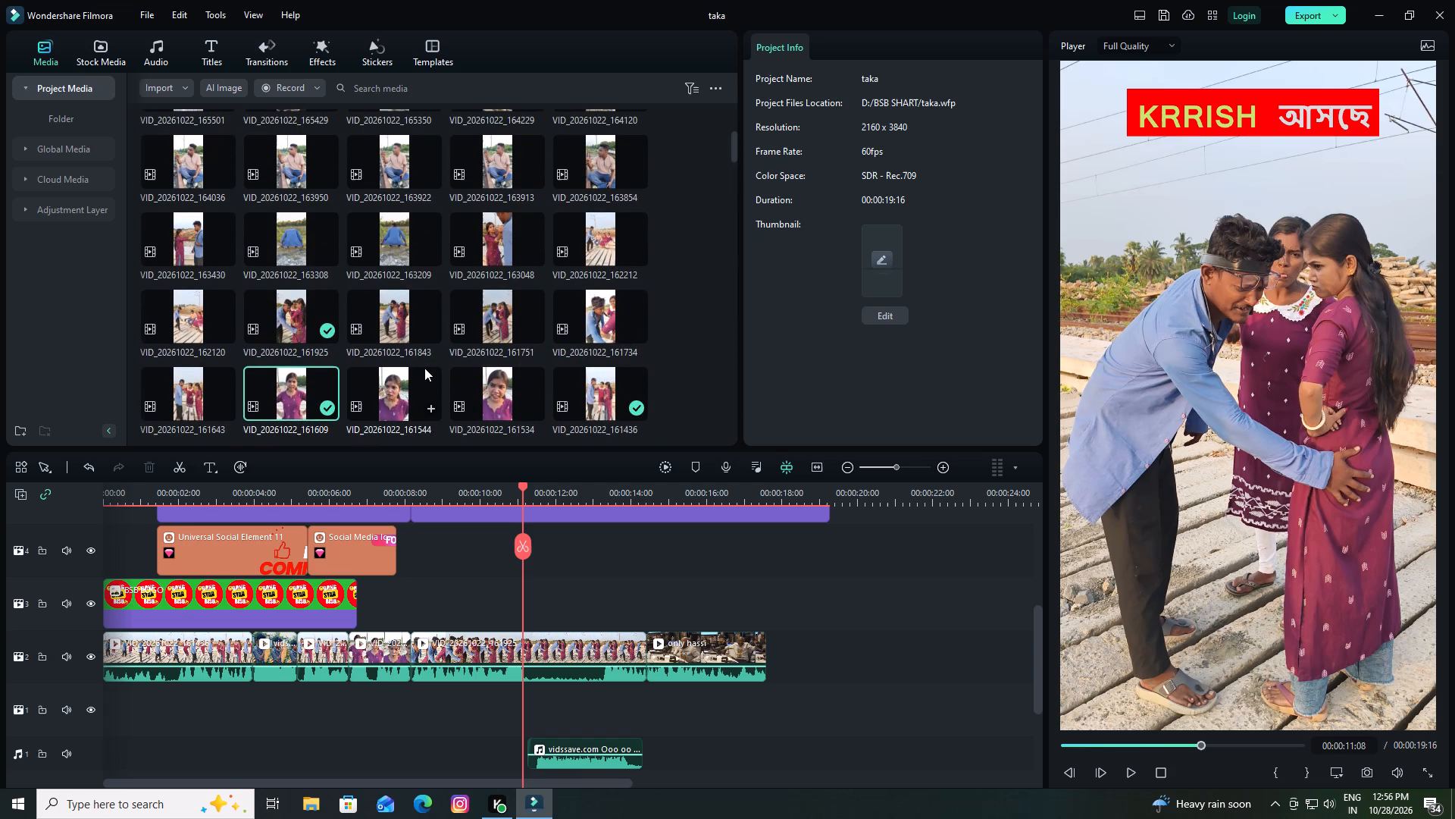
scroll(424, 368, up, 2)
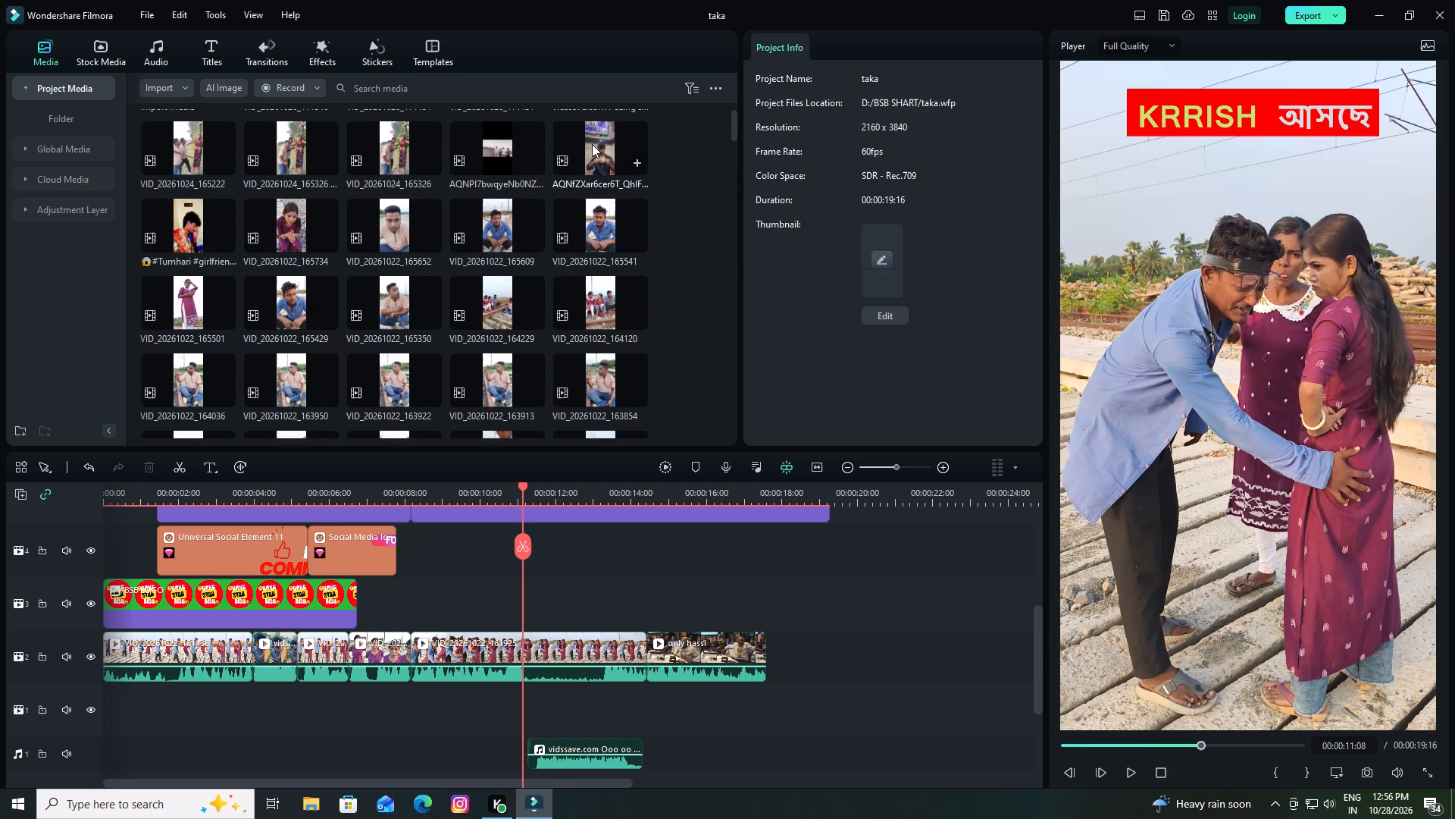
Place the AQNfZXar6cer6T clip on the logo's track at about 00:00:15:54 and find its laughing-man shot at 00:00:20:57.
drag(592, 144, 702, 583)
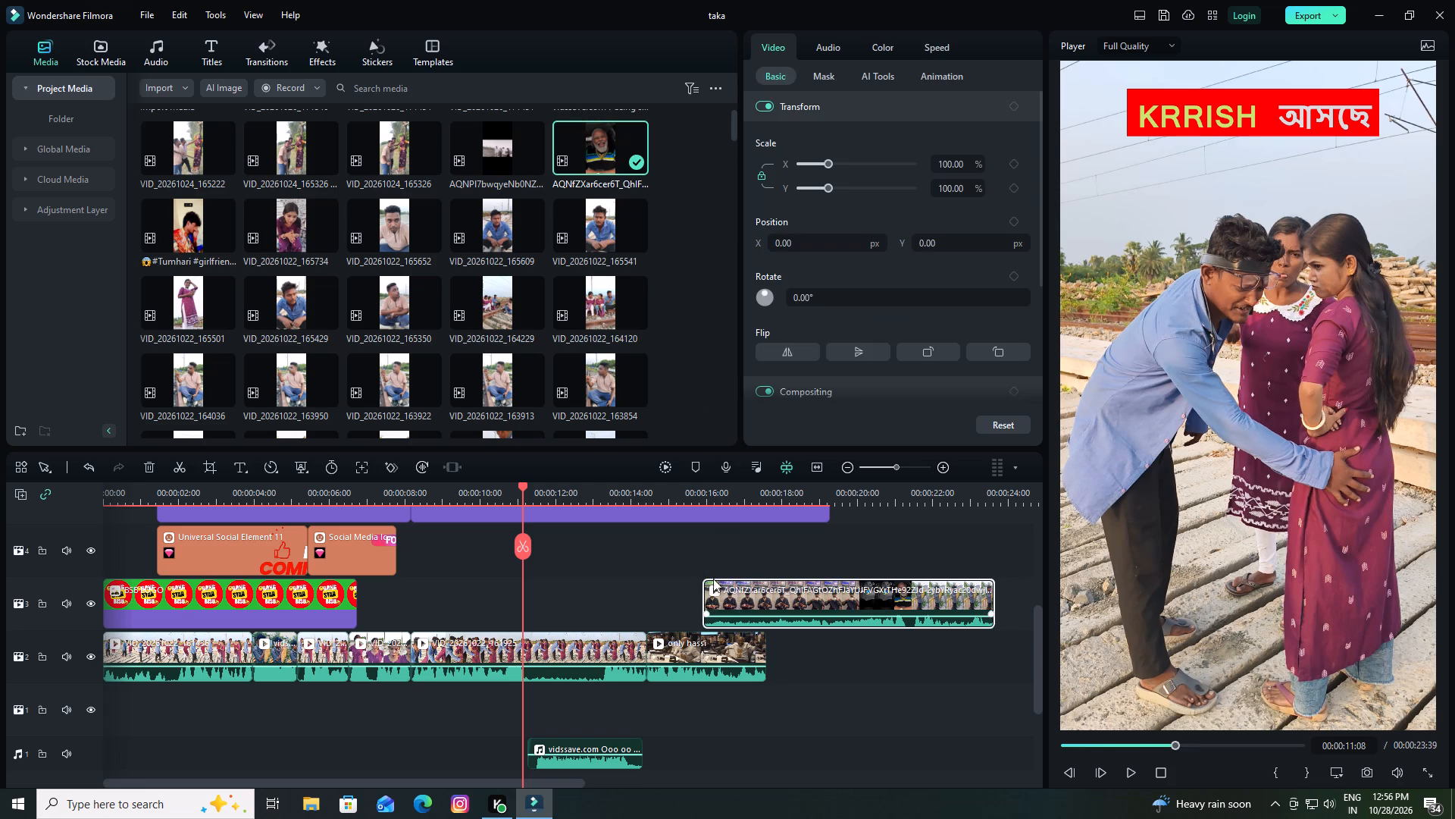
drag(522, 484, 882, 538)
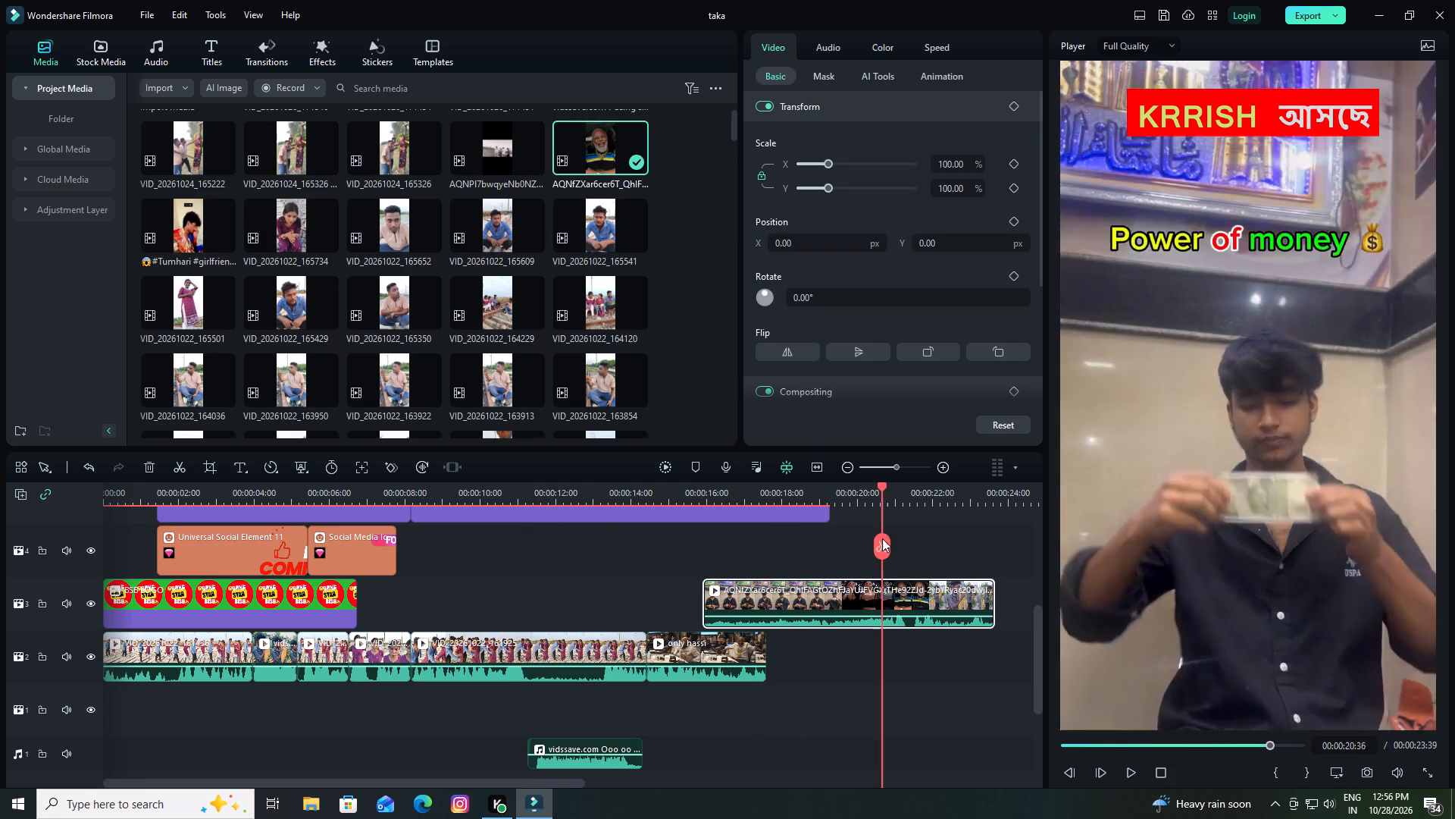
drag(882, 538, 893, 540)
click(864, 602)
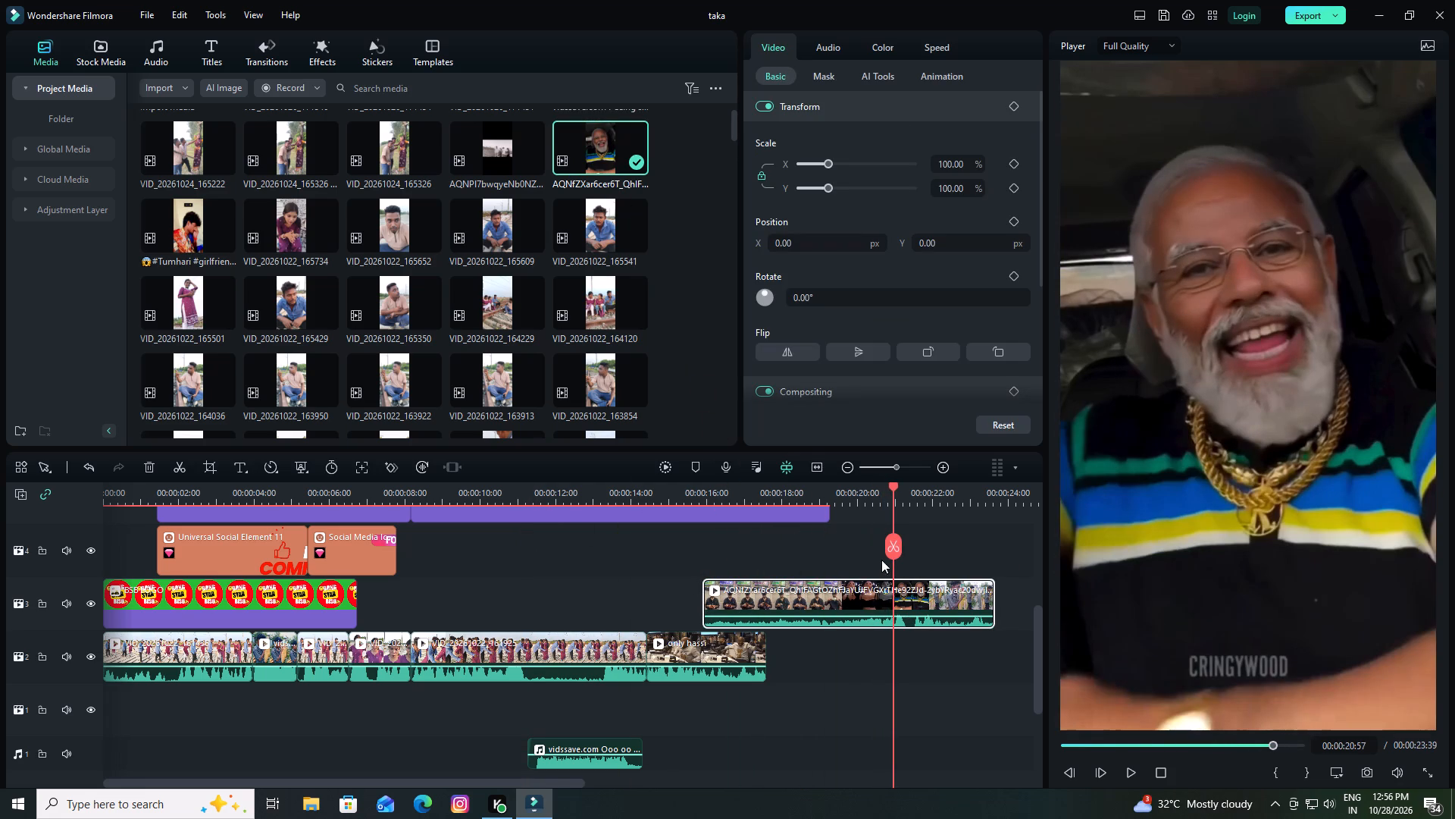
Save the project.
click(1166, 13)
Split the AQNfZXar6cer6T clip at about 00:00:20:55 and delete the piece before the cut.
click(850, 588)
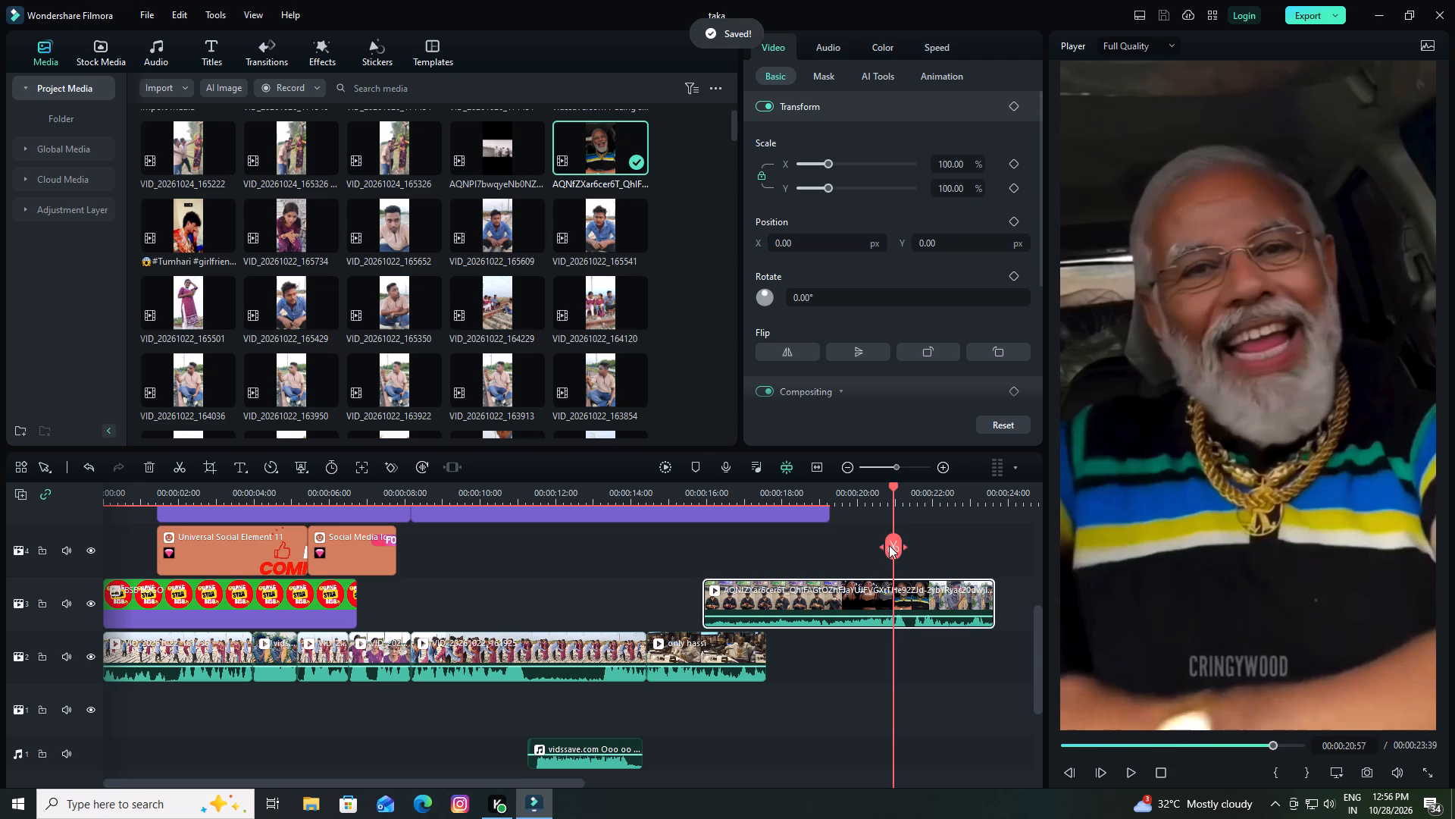
click(891, 544)
click(896, 544)
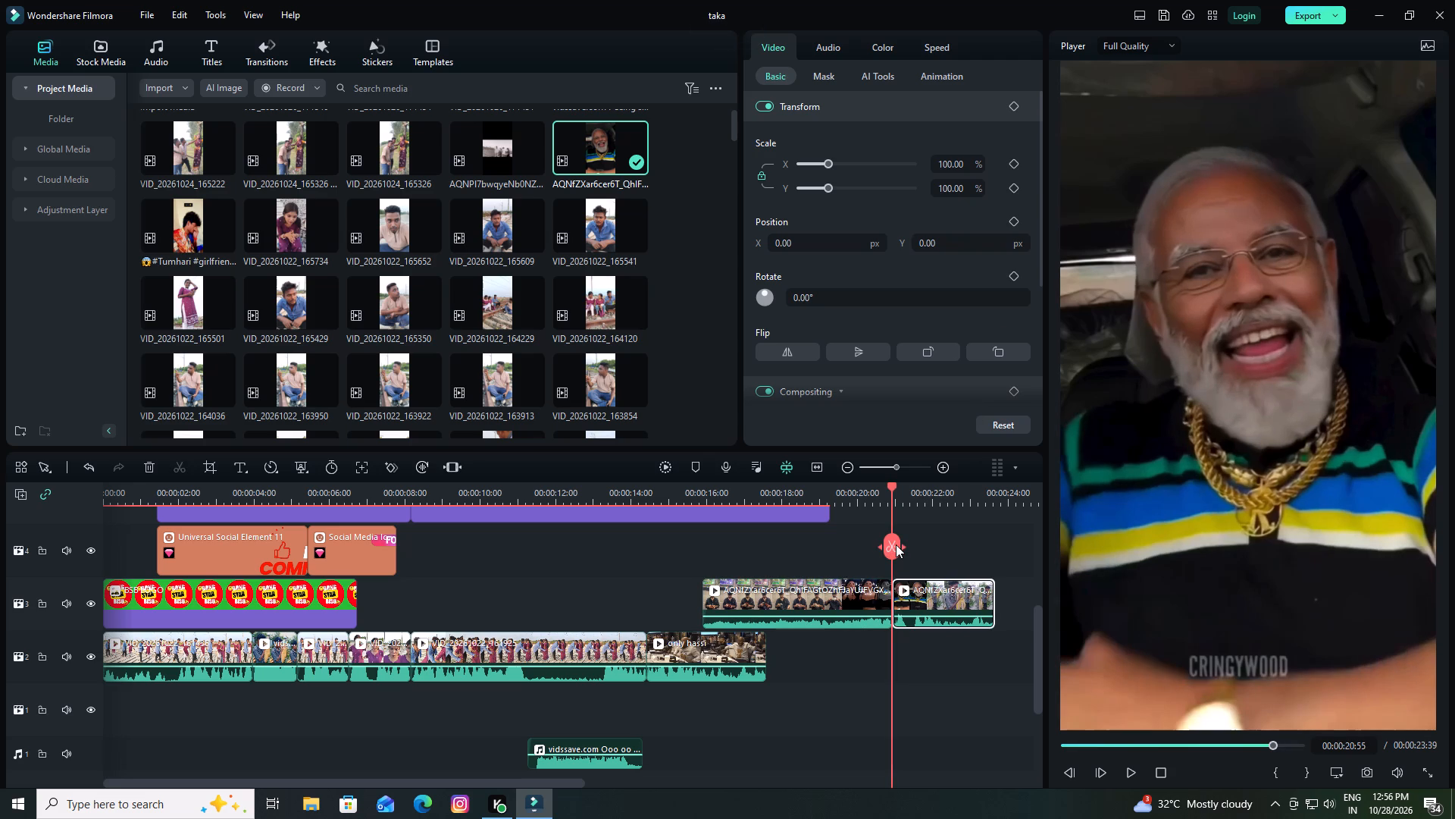
click(810, 595)
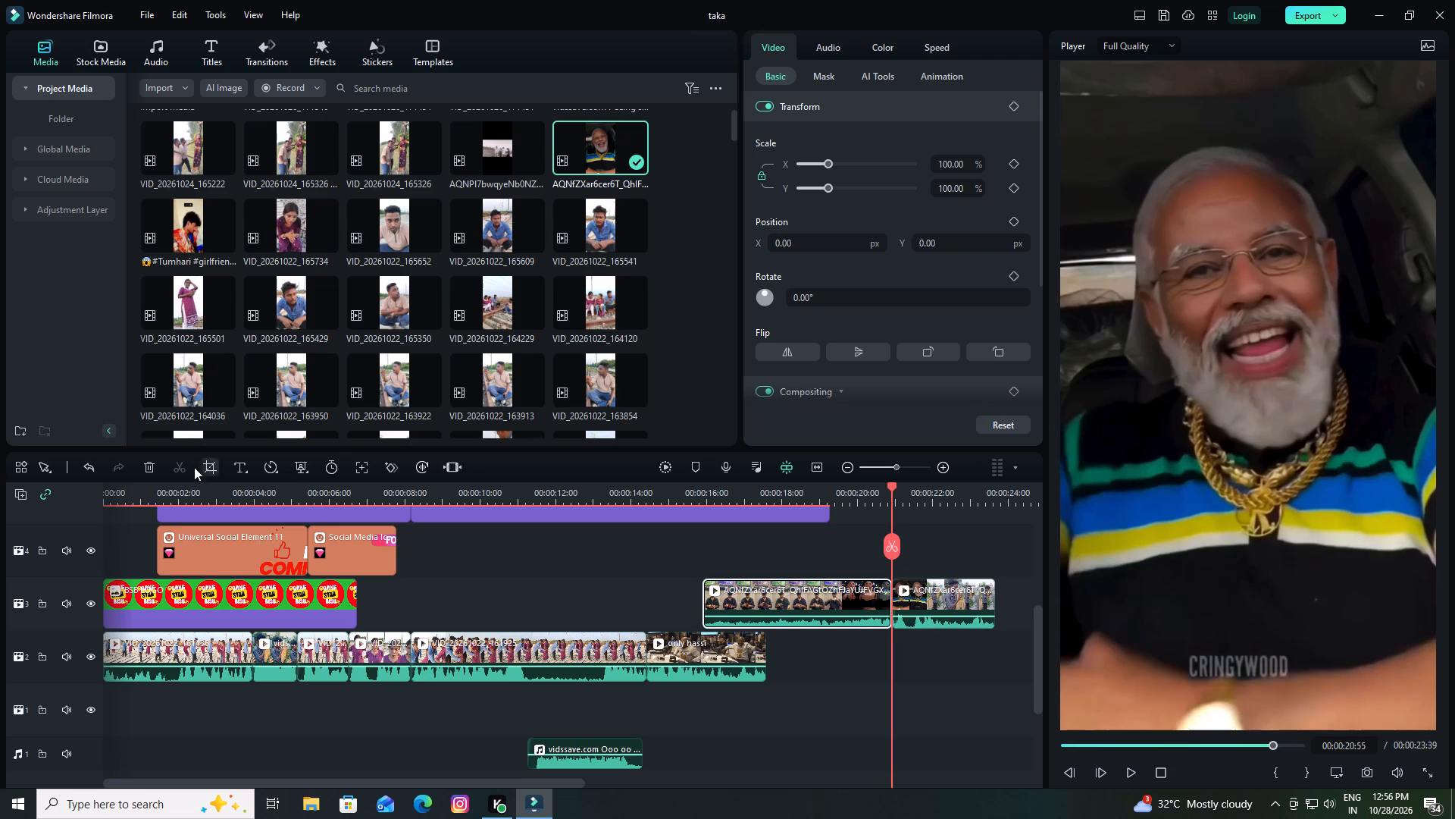
click(151, 462)
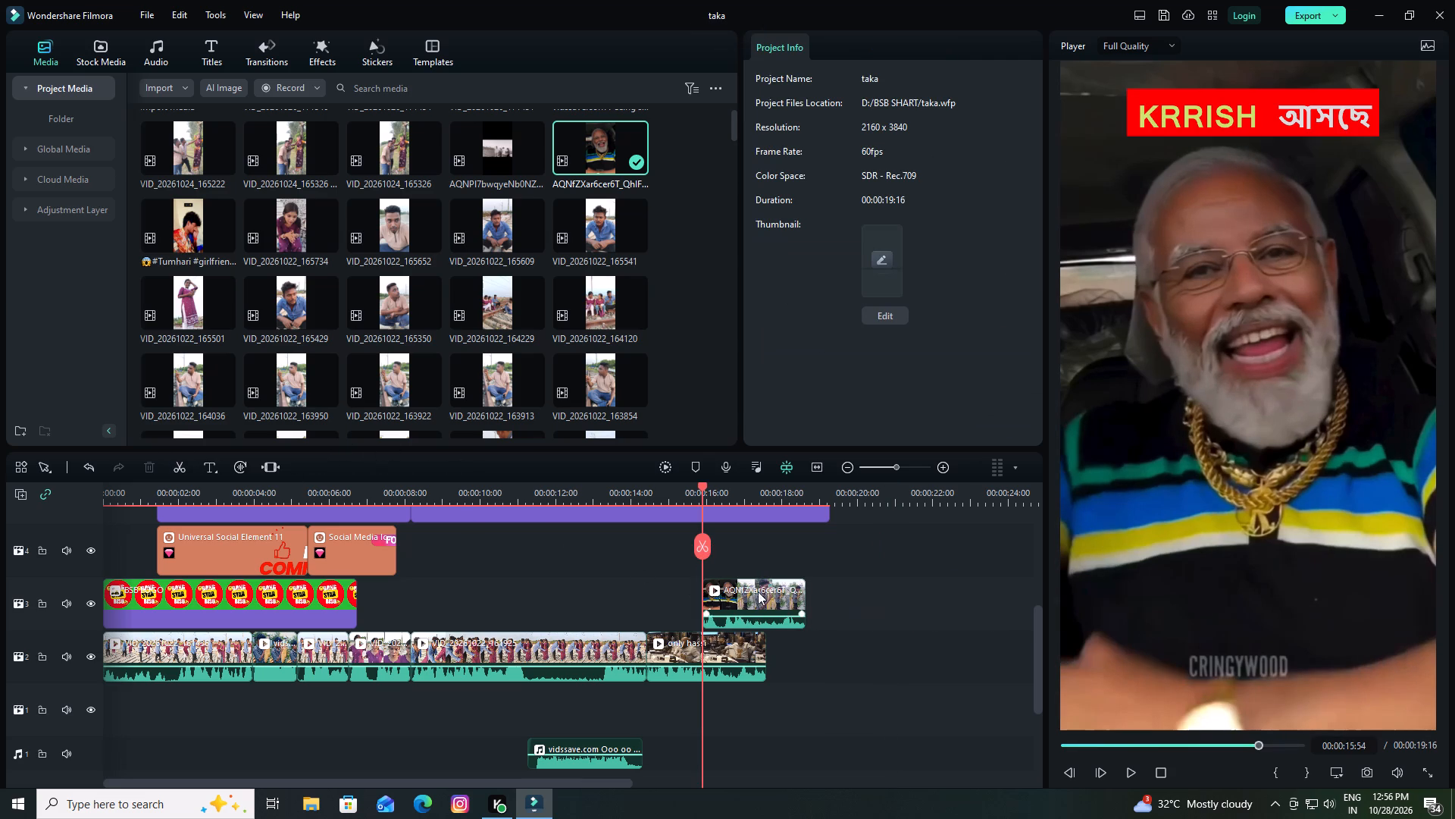
Move the remaining AQNfZXar6cer6T clip earlier on its track to start at about 00:00:12:02.
drag(702, 485, 557, 501)
drag(722, 607, 581, 608)
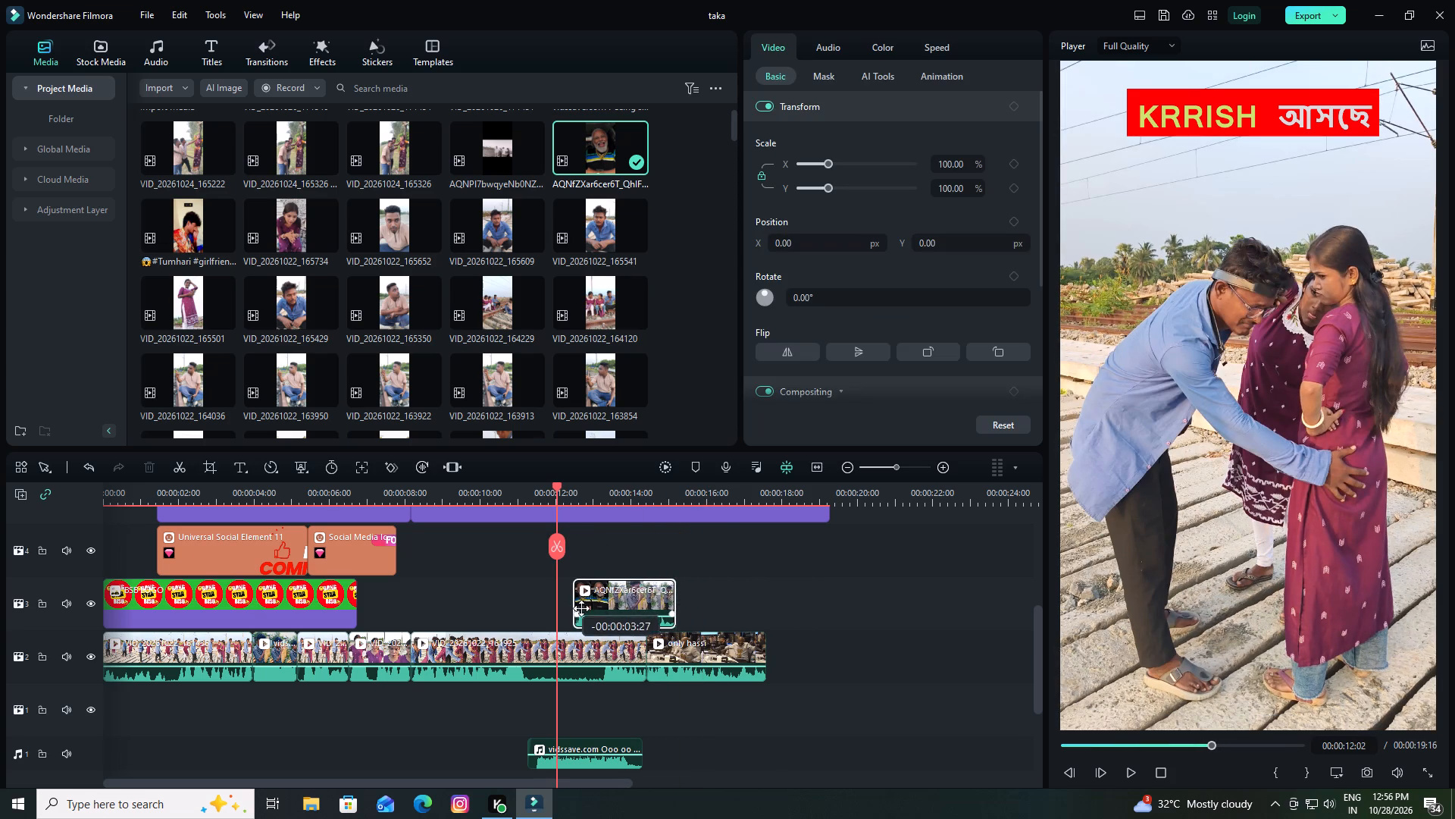
drag(581, 608, 574, 610)
Split the AQNfZXar6cer6T clip at 00:00:12:54, where its laughing-man shot ends, and delete the piece after the cut.
key(space)
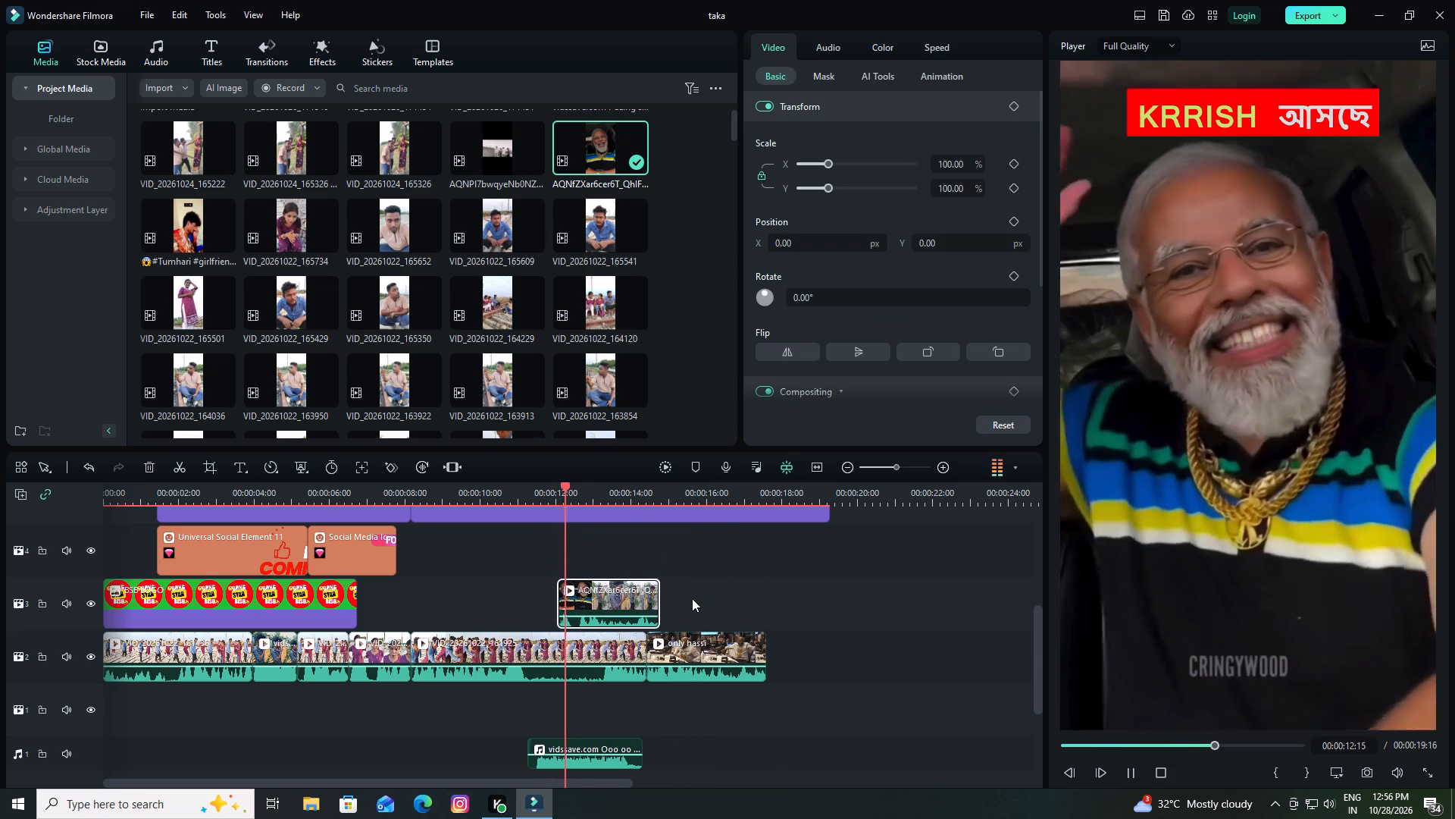
key(space)
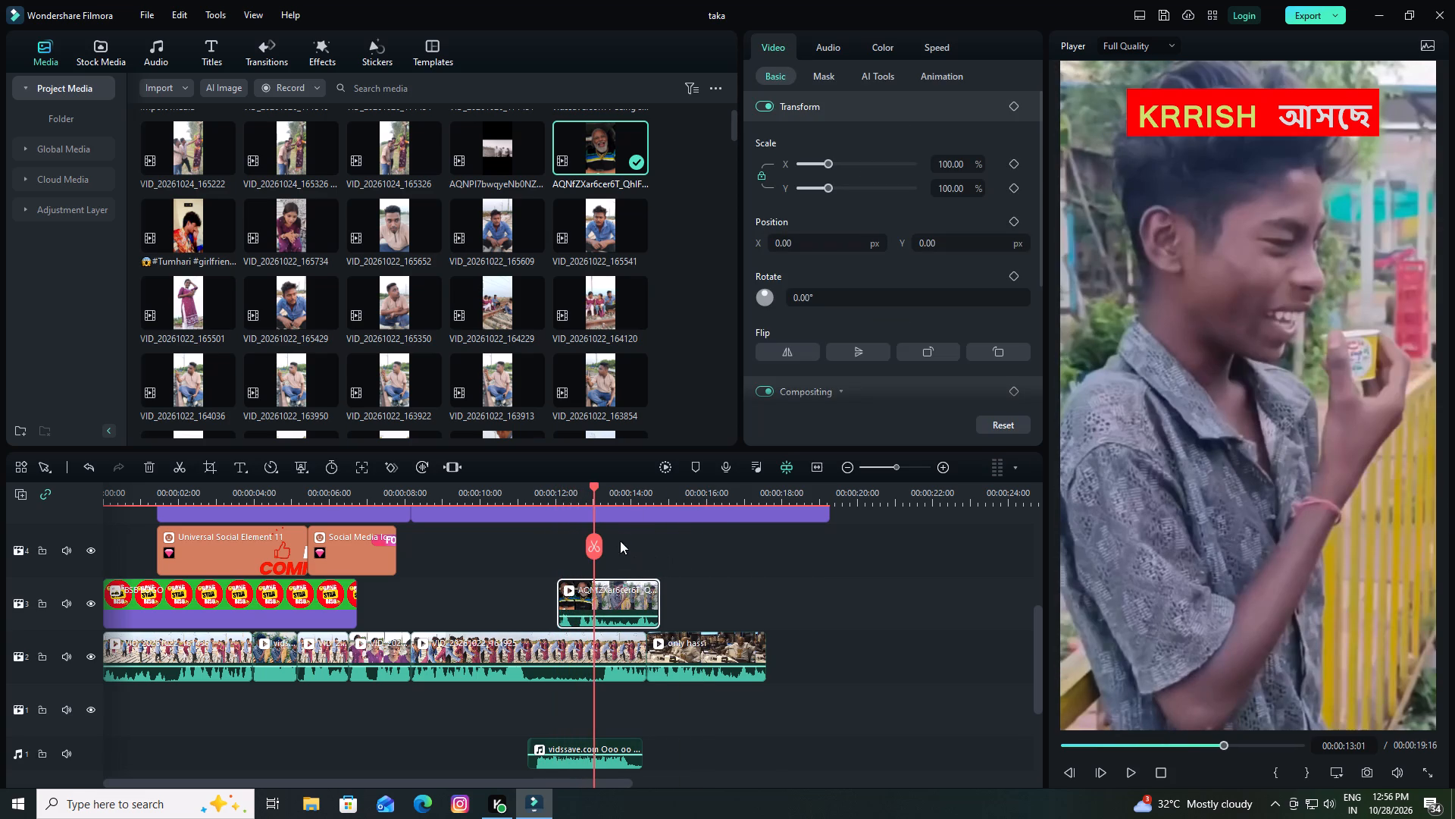
click(594, 488)
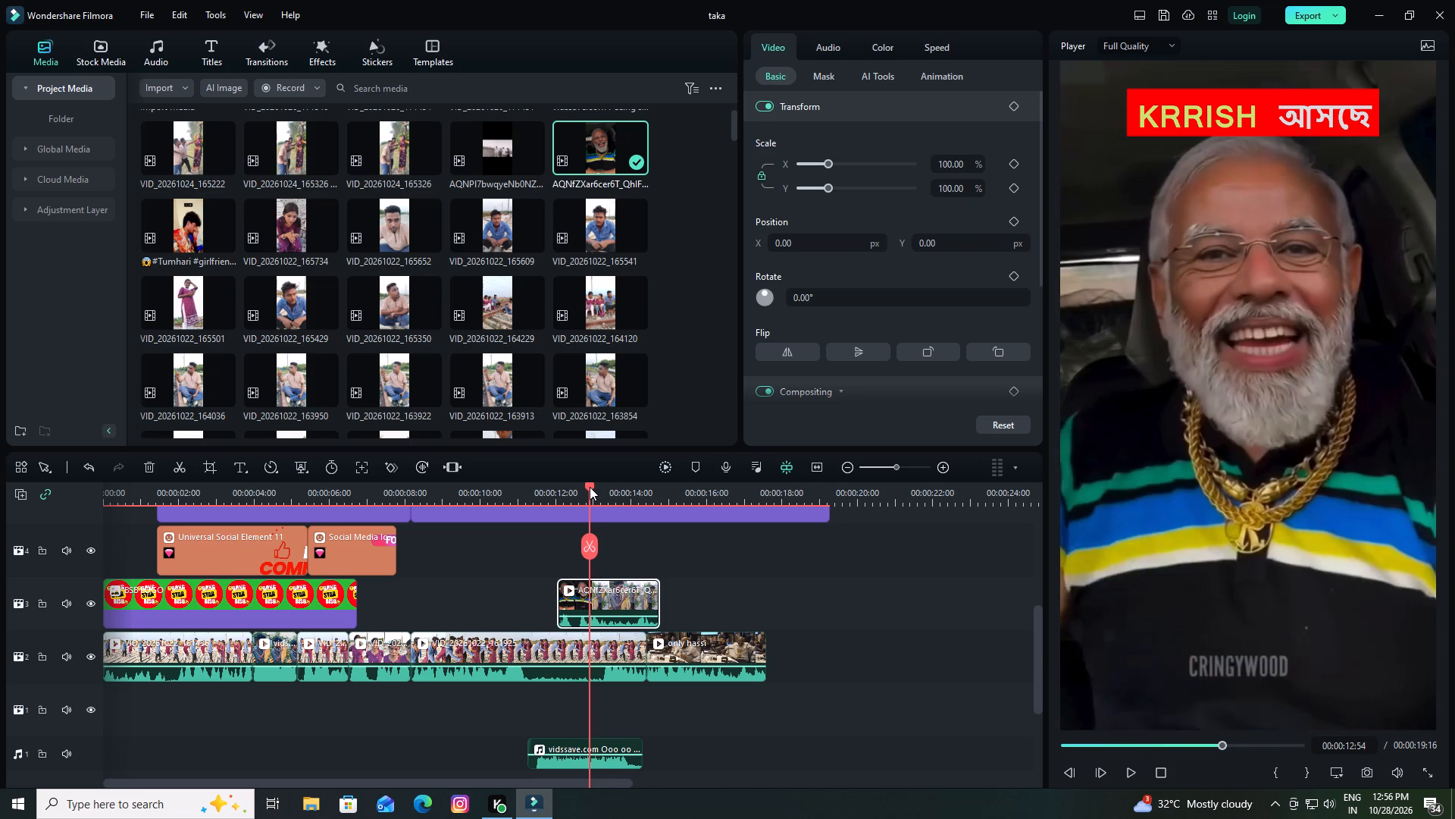
click(610, 598)
click(587, 545)
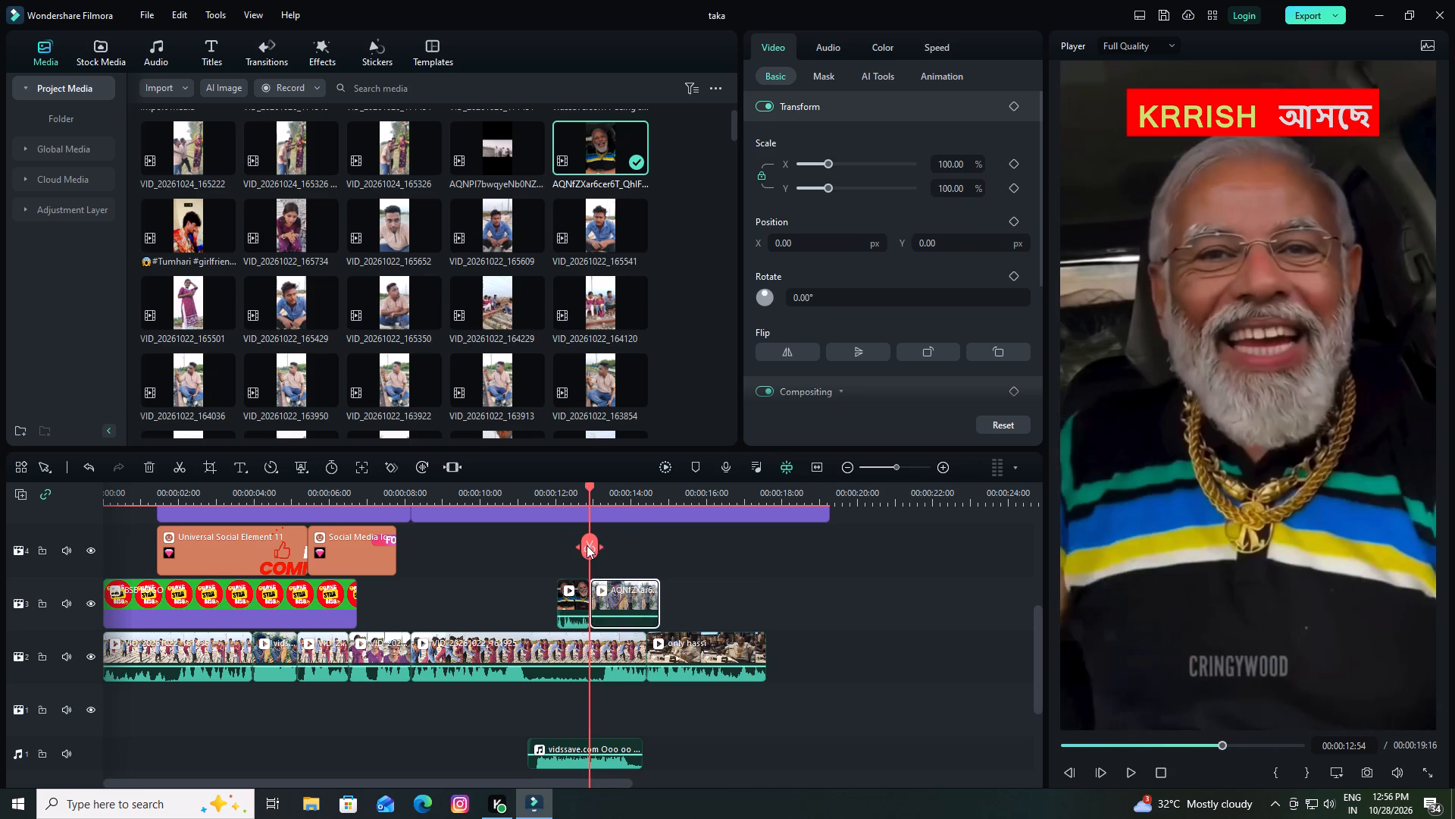
click(148, 466)
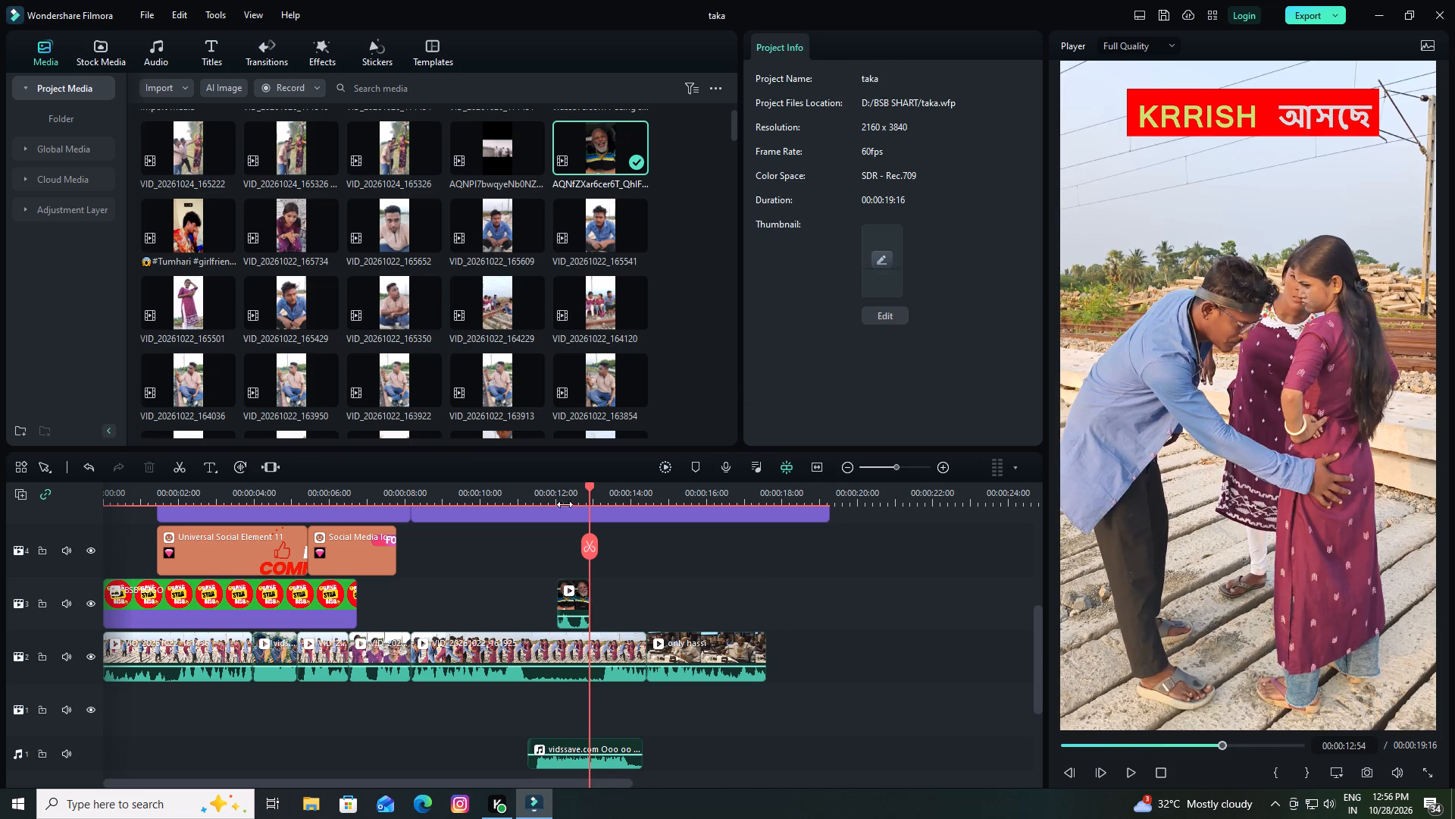
Play back the section around the trimmed laughing-man clip and move the clip to start at 00:00:11:02.
drag(588, 485, 507, 503)
key(space)
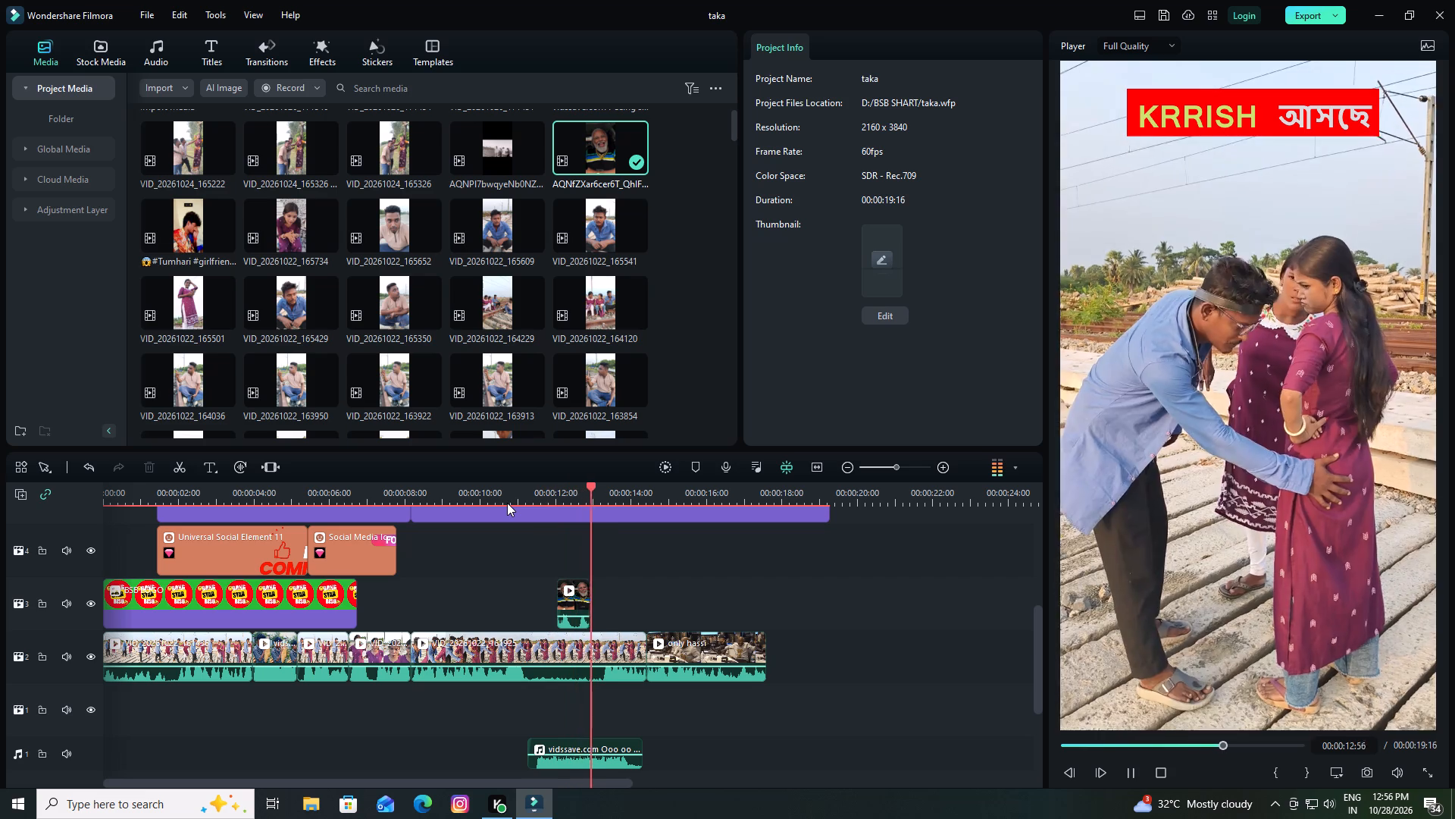
key(space)
drag(601, 486, 522, 497)
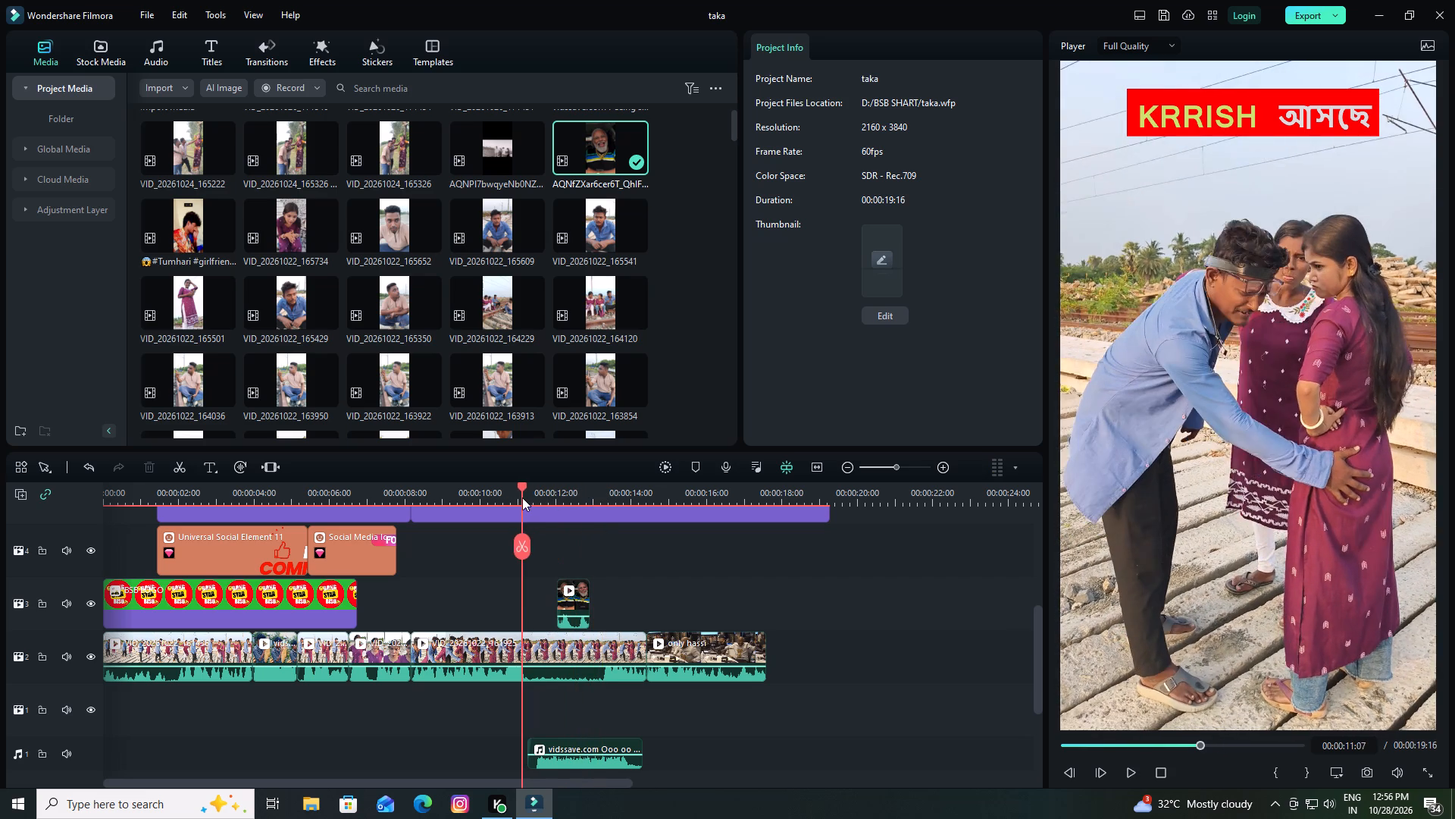
key(space)
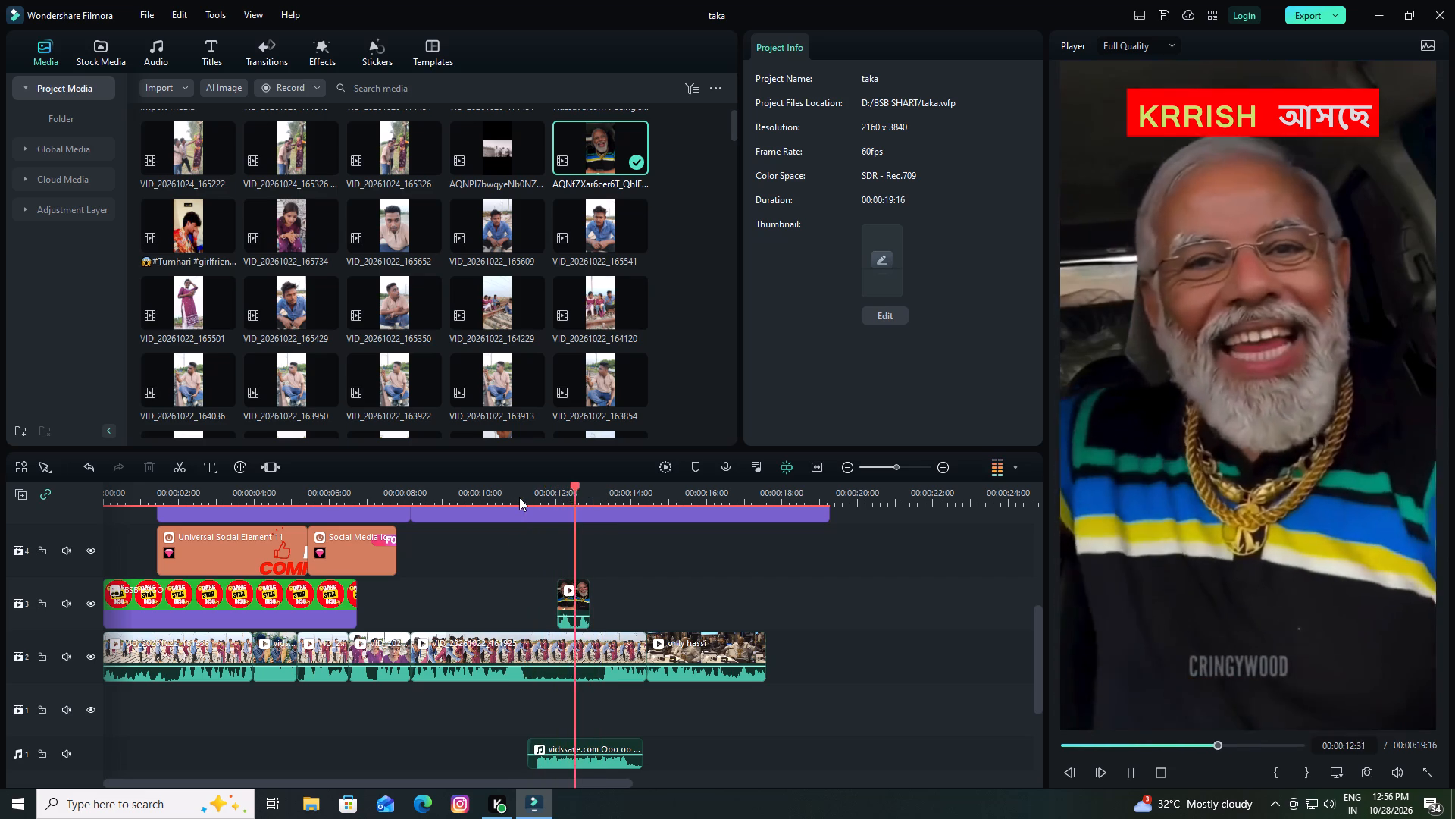
key(space)
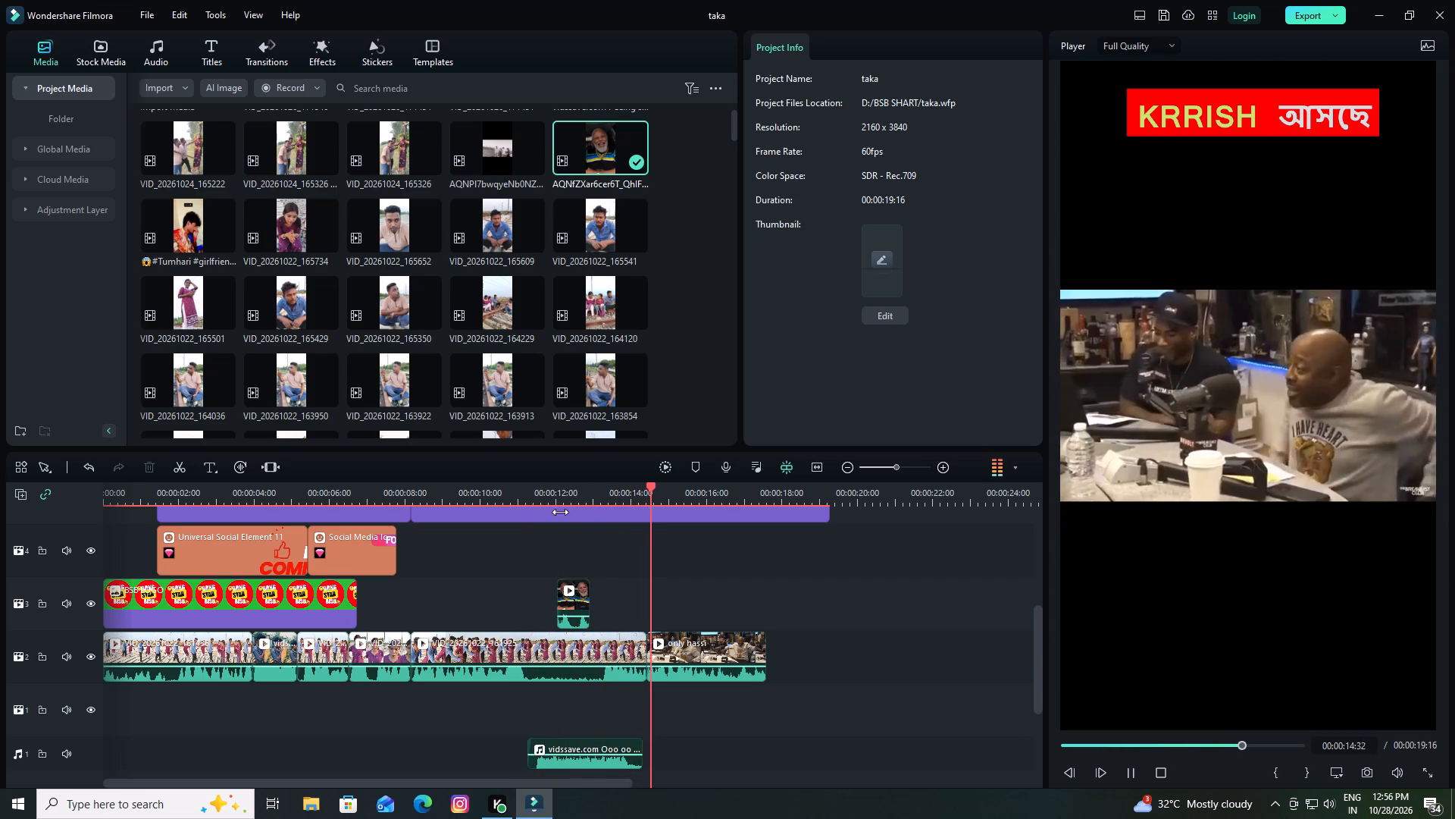
drag(650, 488, 473, 510)
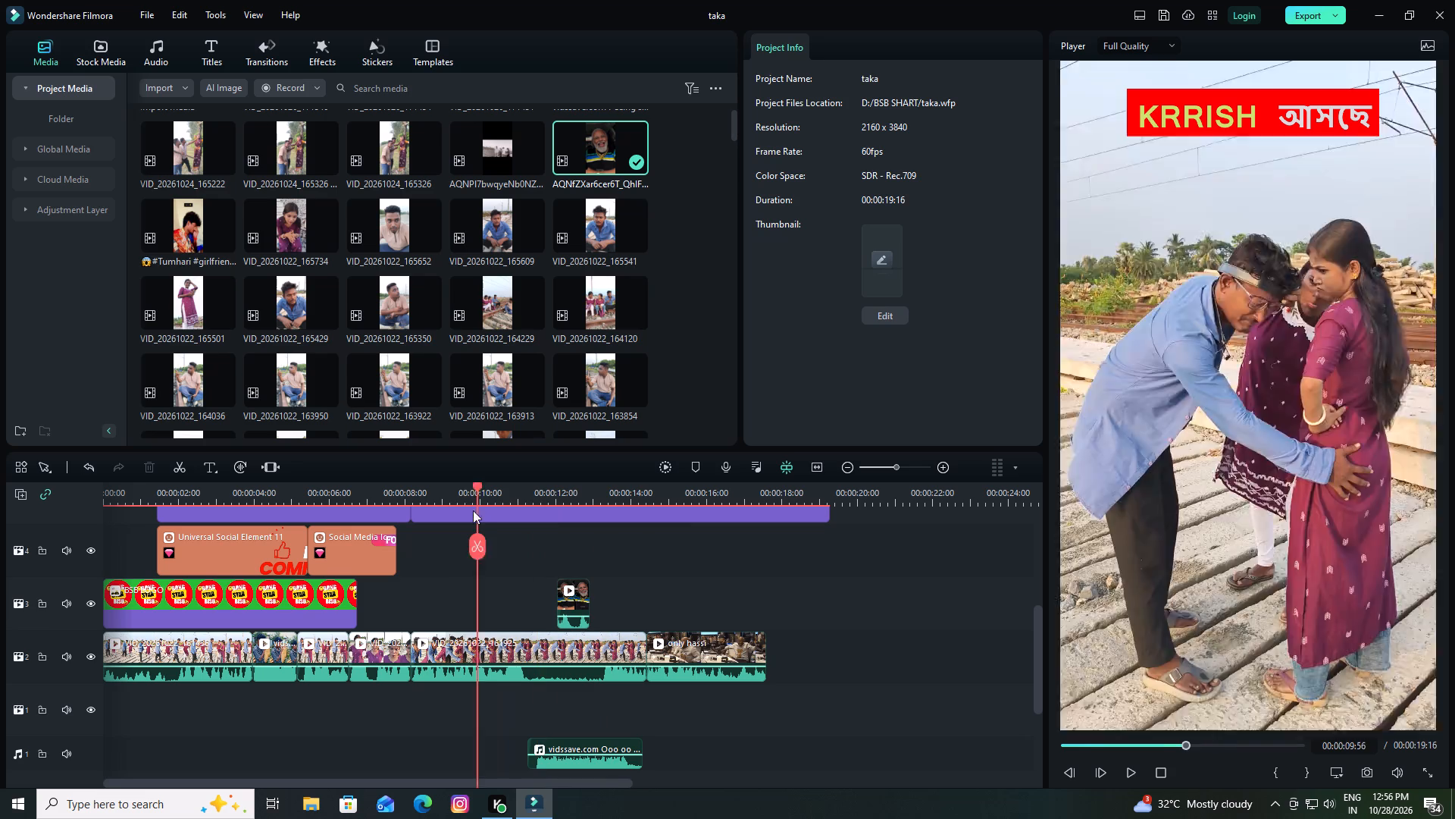
drag(473, 510, 454, 510)
key(space)
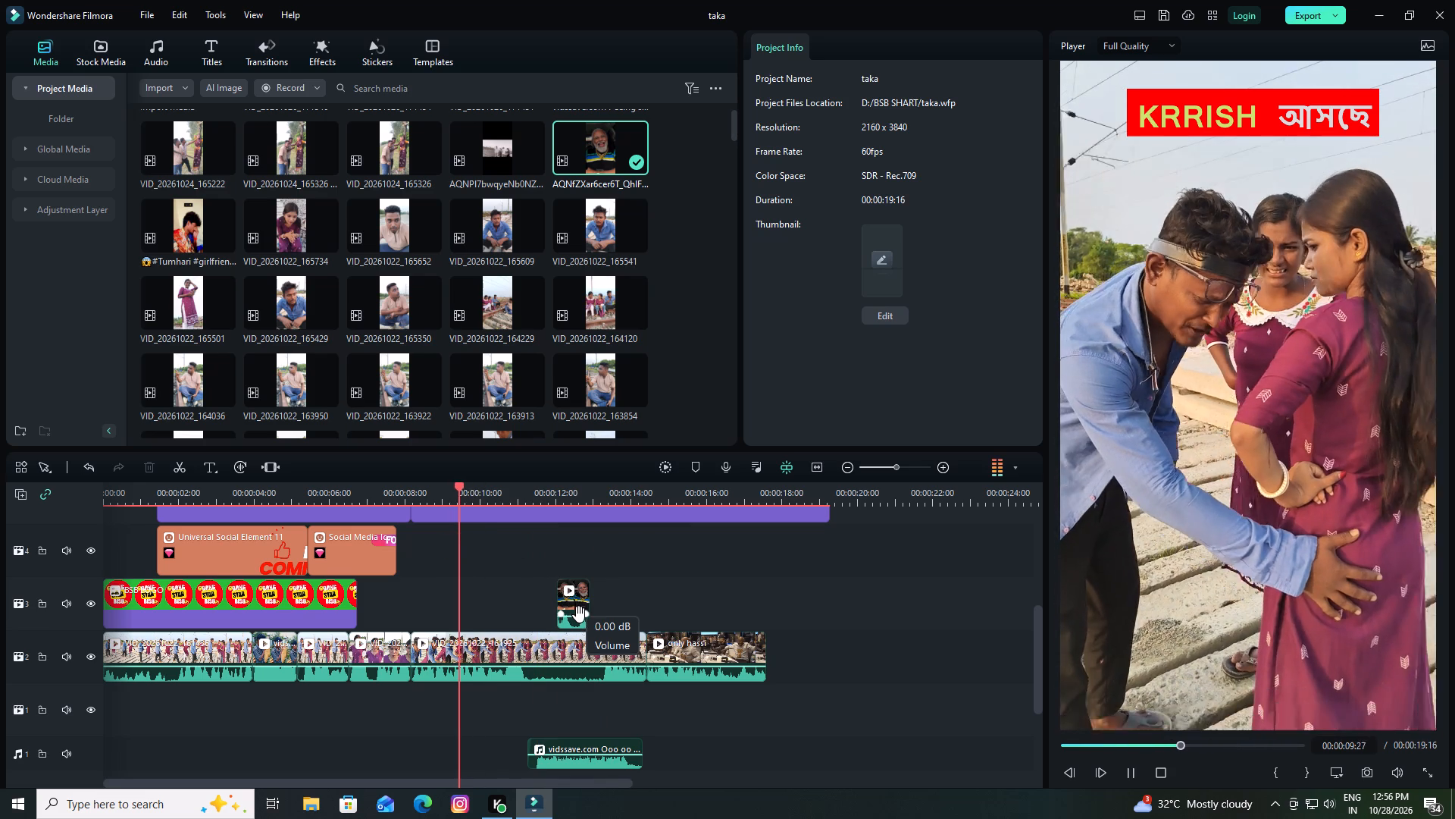
key(space)
key(space)
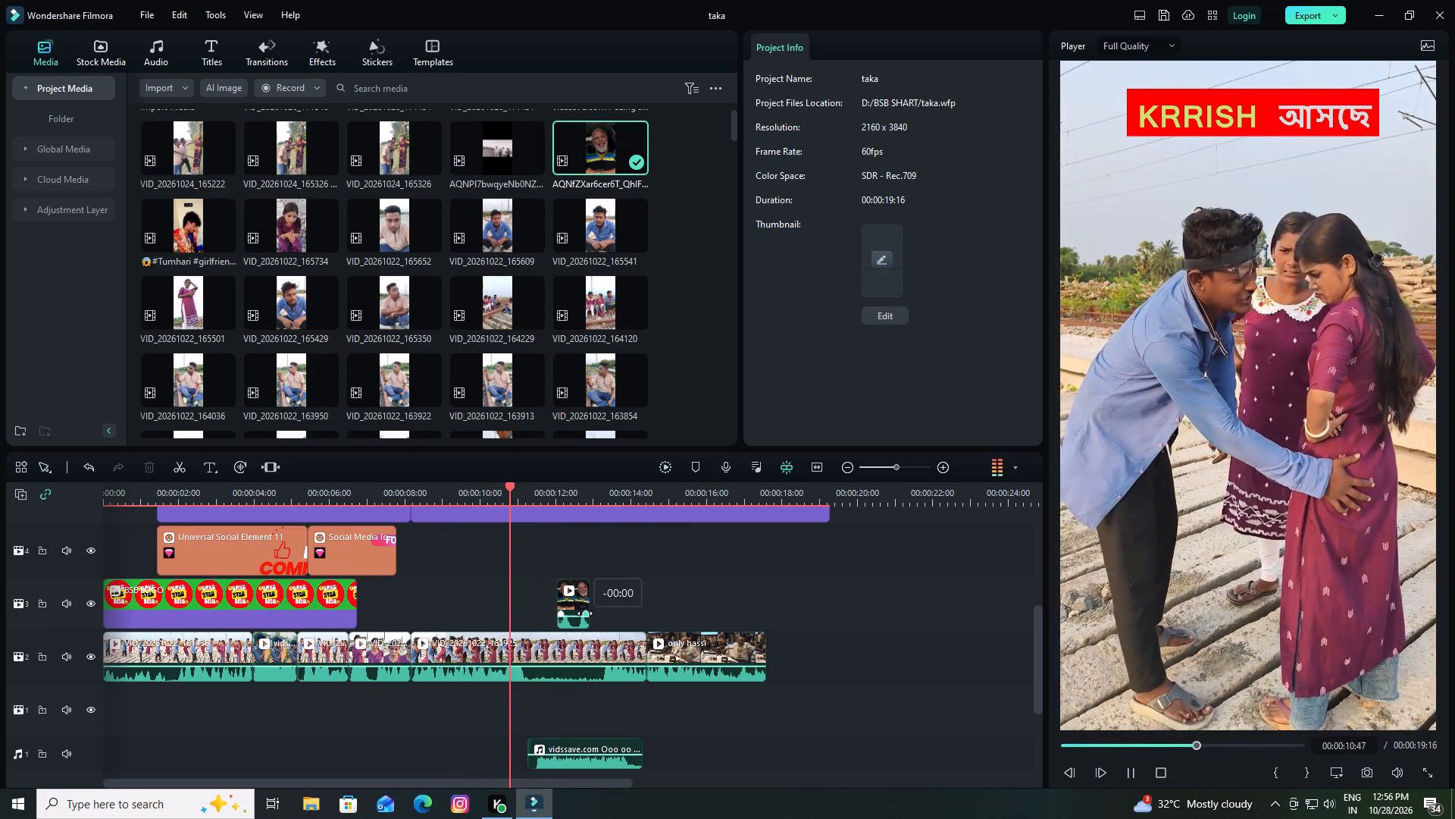
key(space)
drag(569, 602, 532, 604)
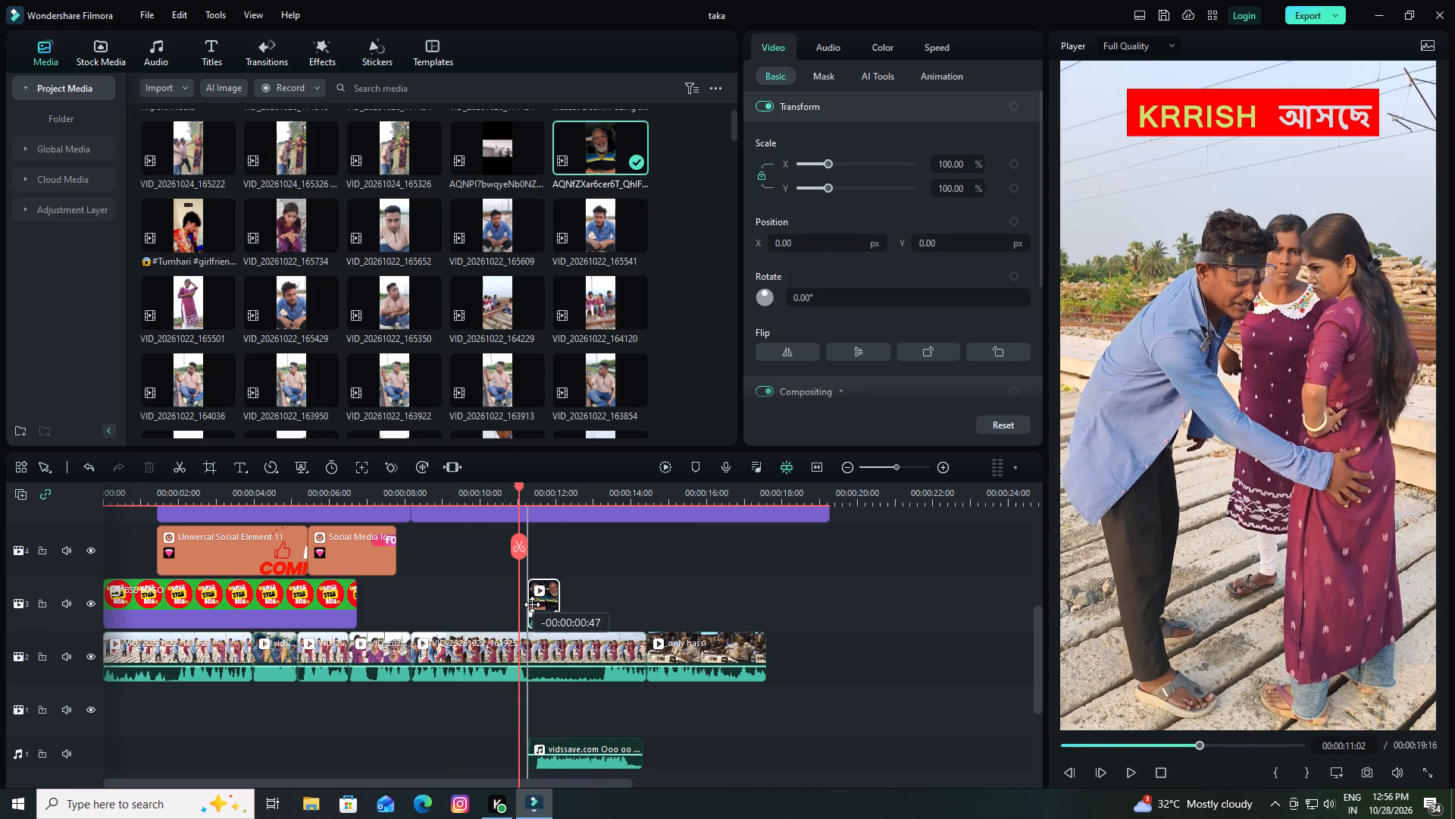
drag(532, 604, 517, 607)
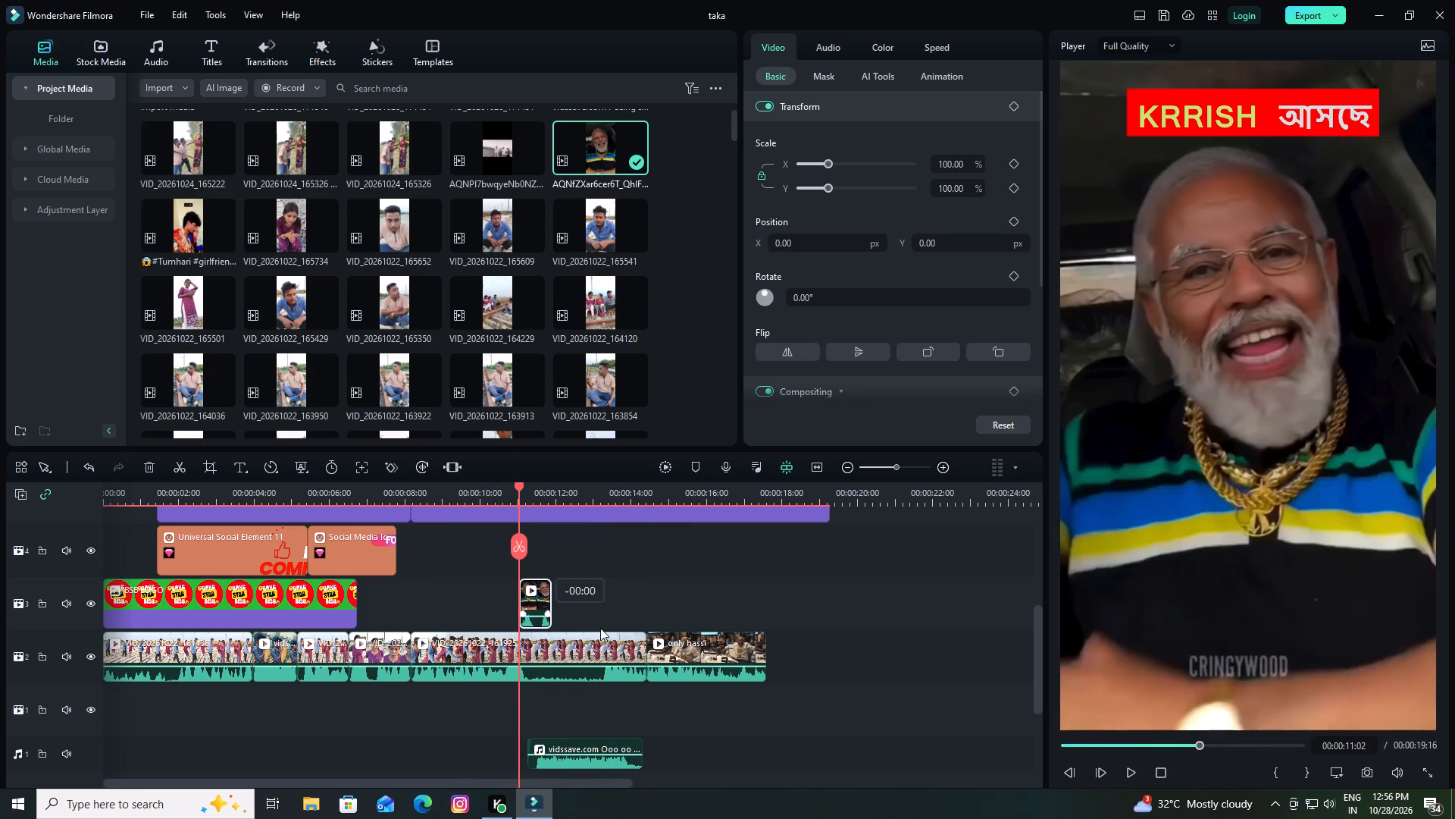
Play the section and shift the vidssave.com Ooo oo Ha laughing audio later to start where the laughing-man clip ends.
key(space)
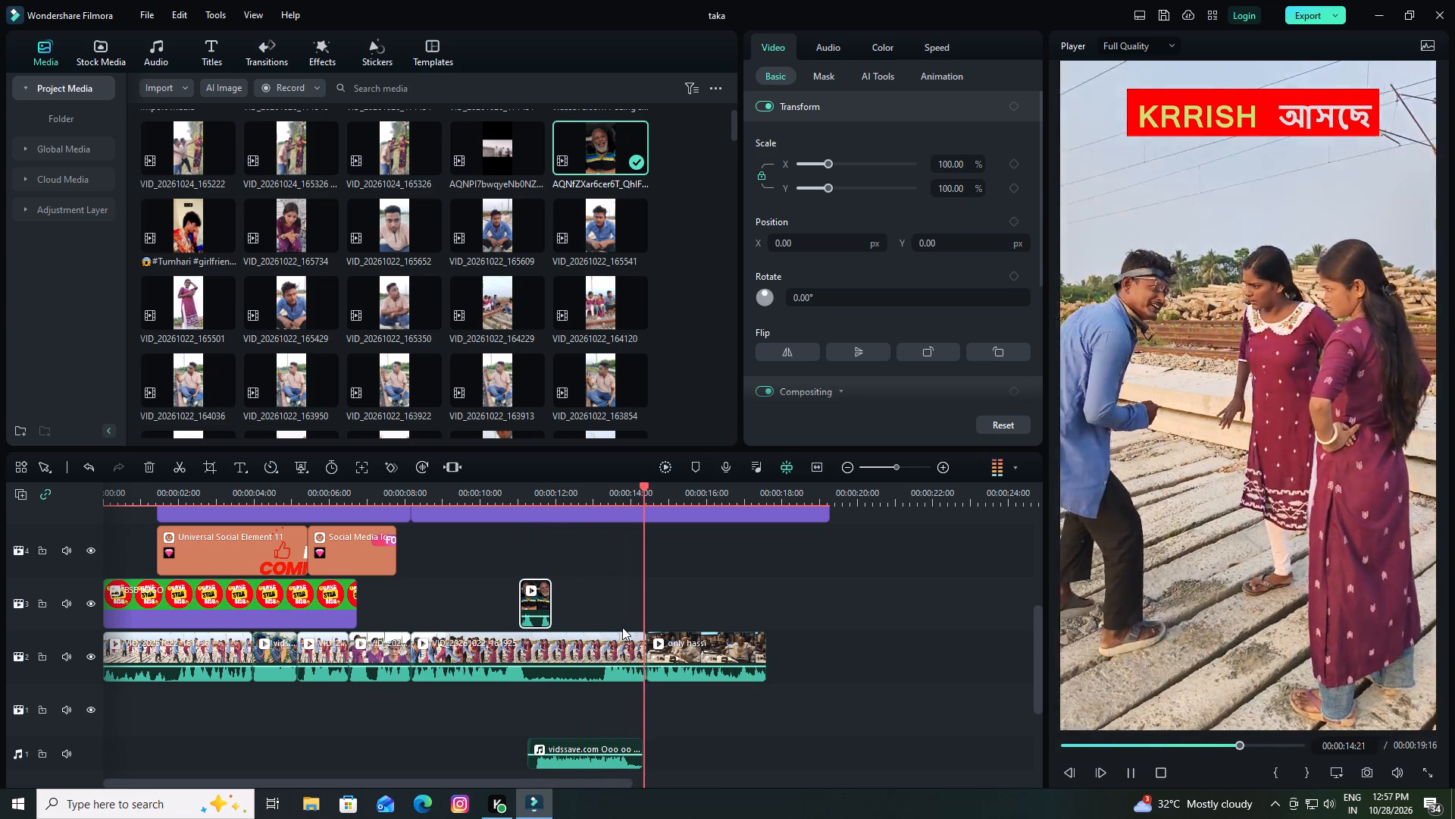
key(space)
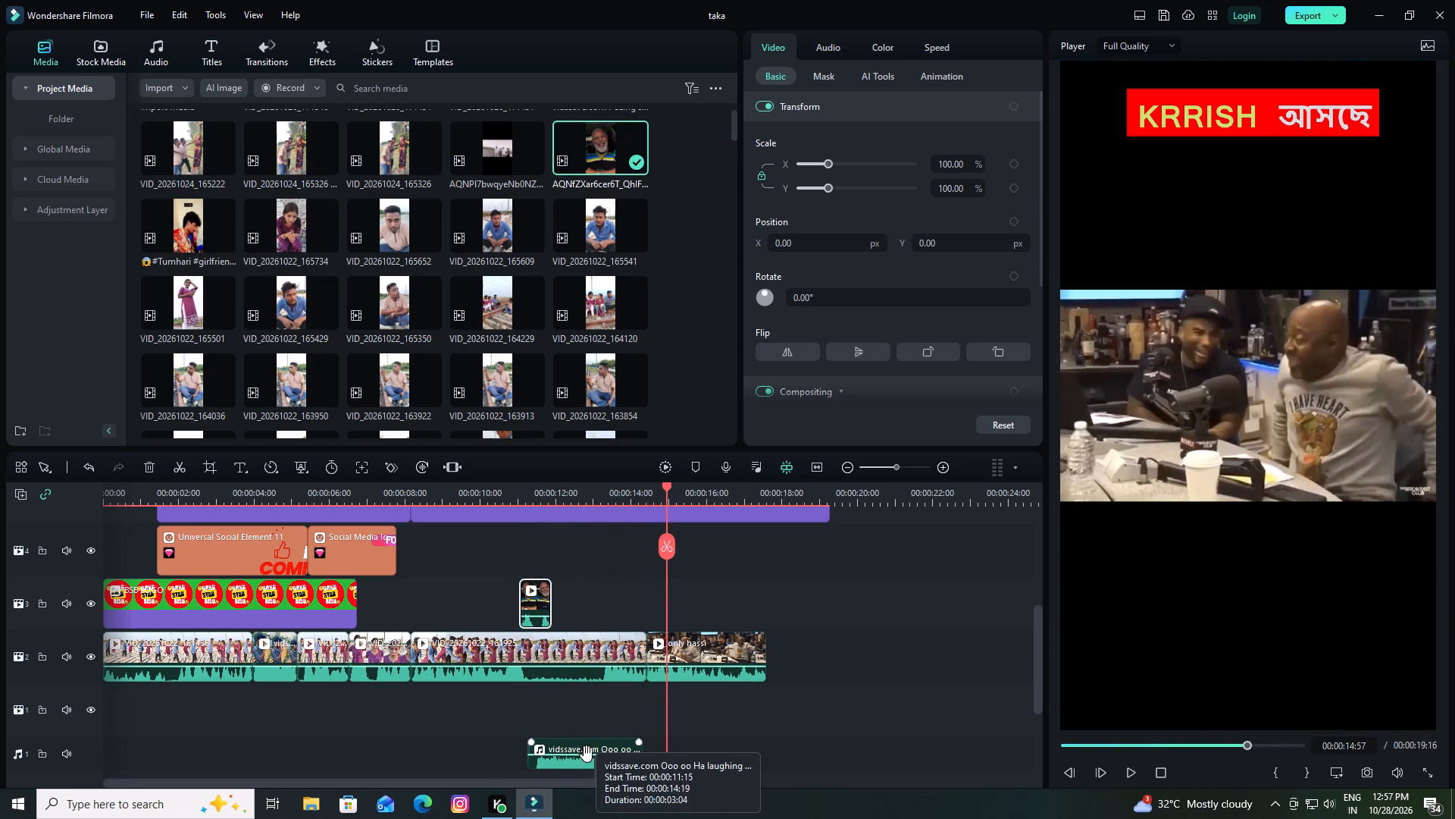
click(587, 756)
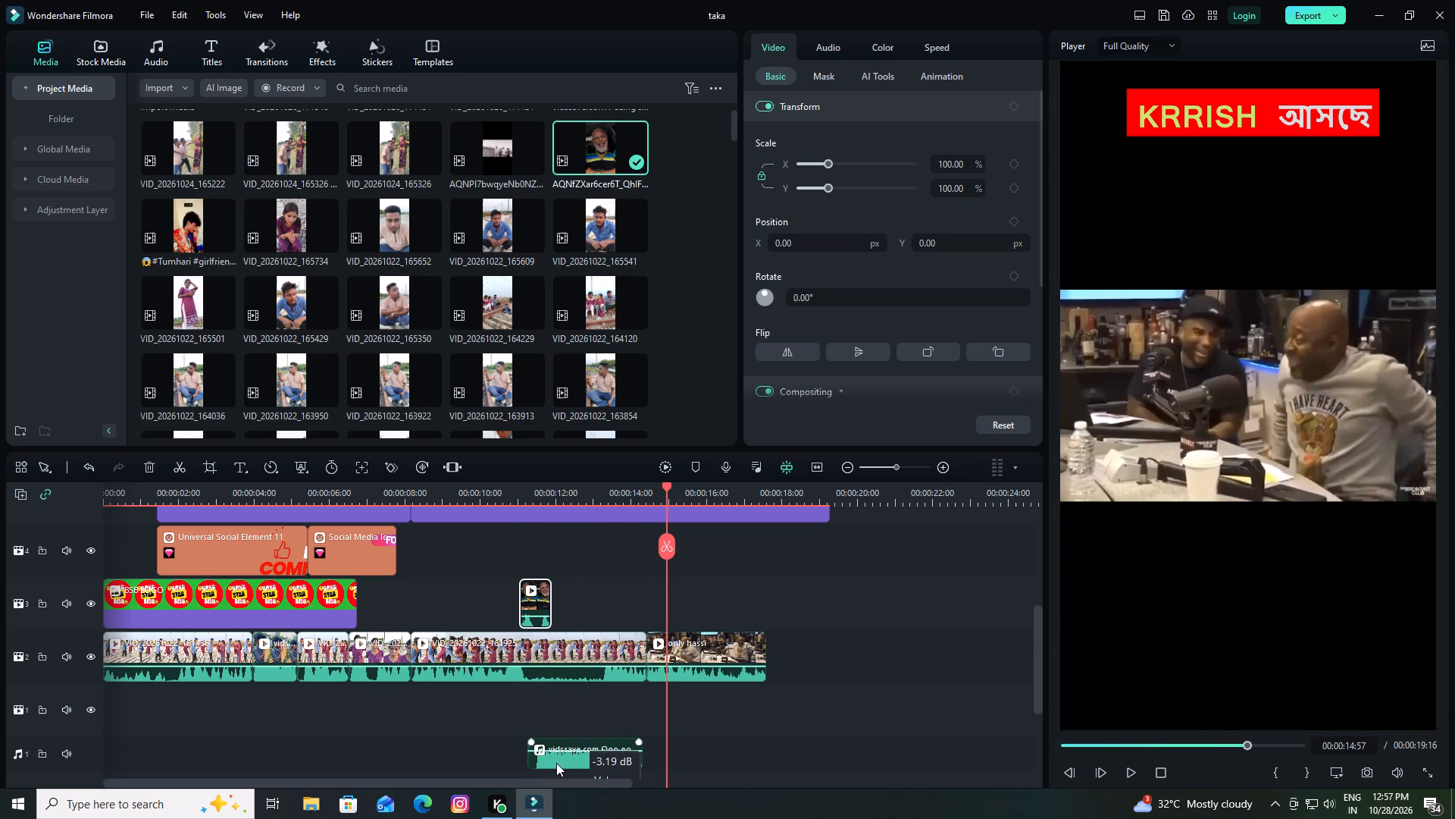
drag(561, 761, 585, 758)
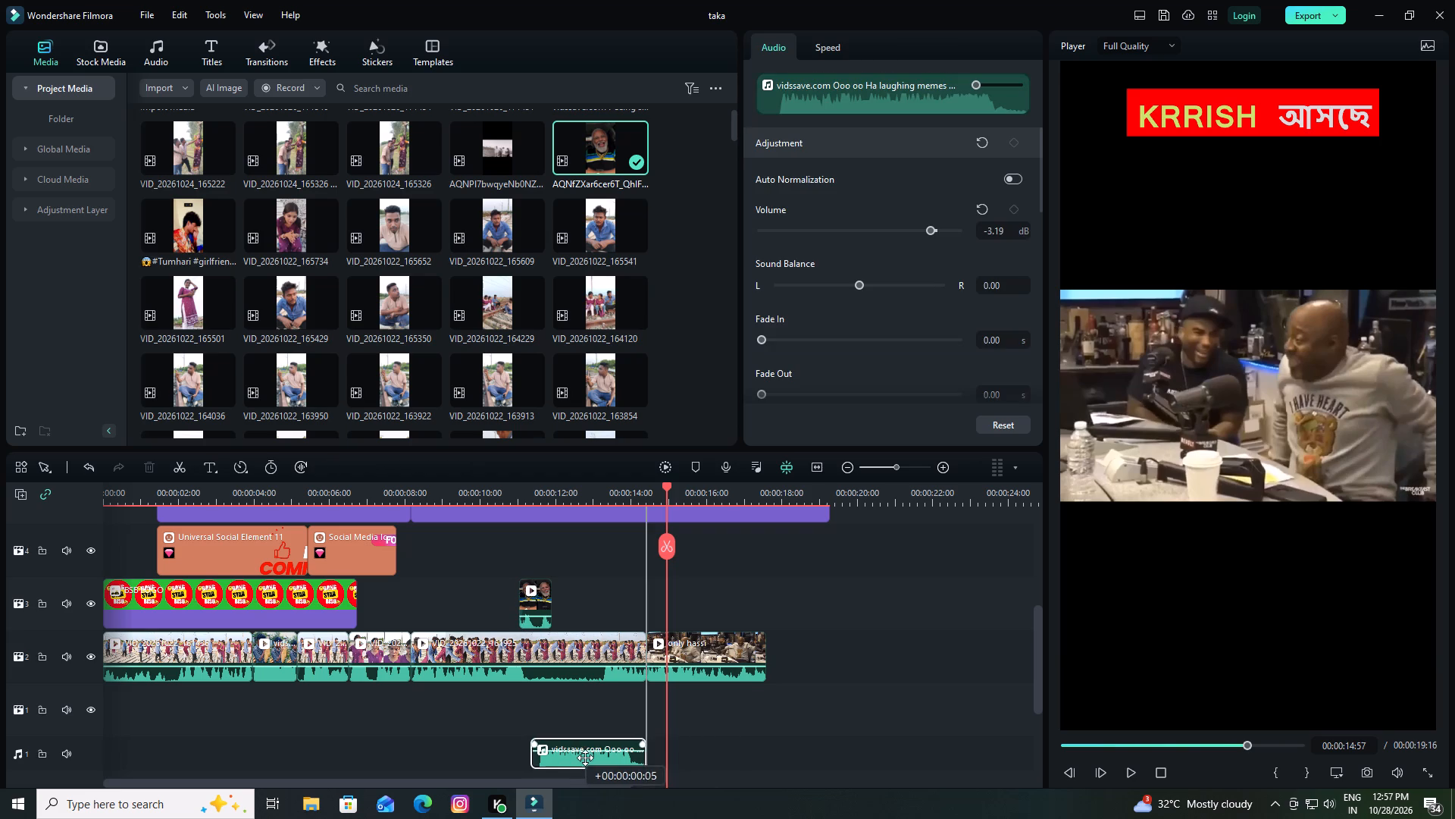
drag(585, 758, 593, 758)
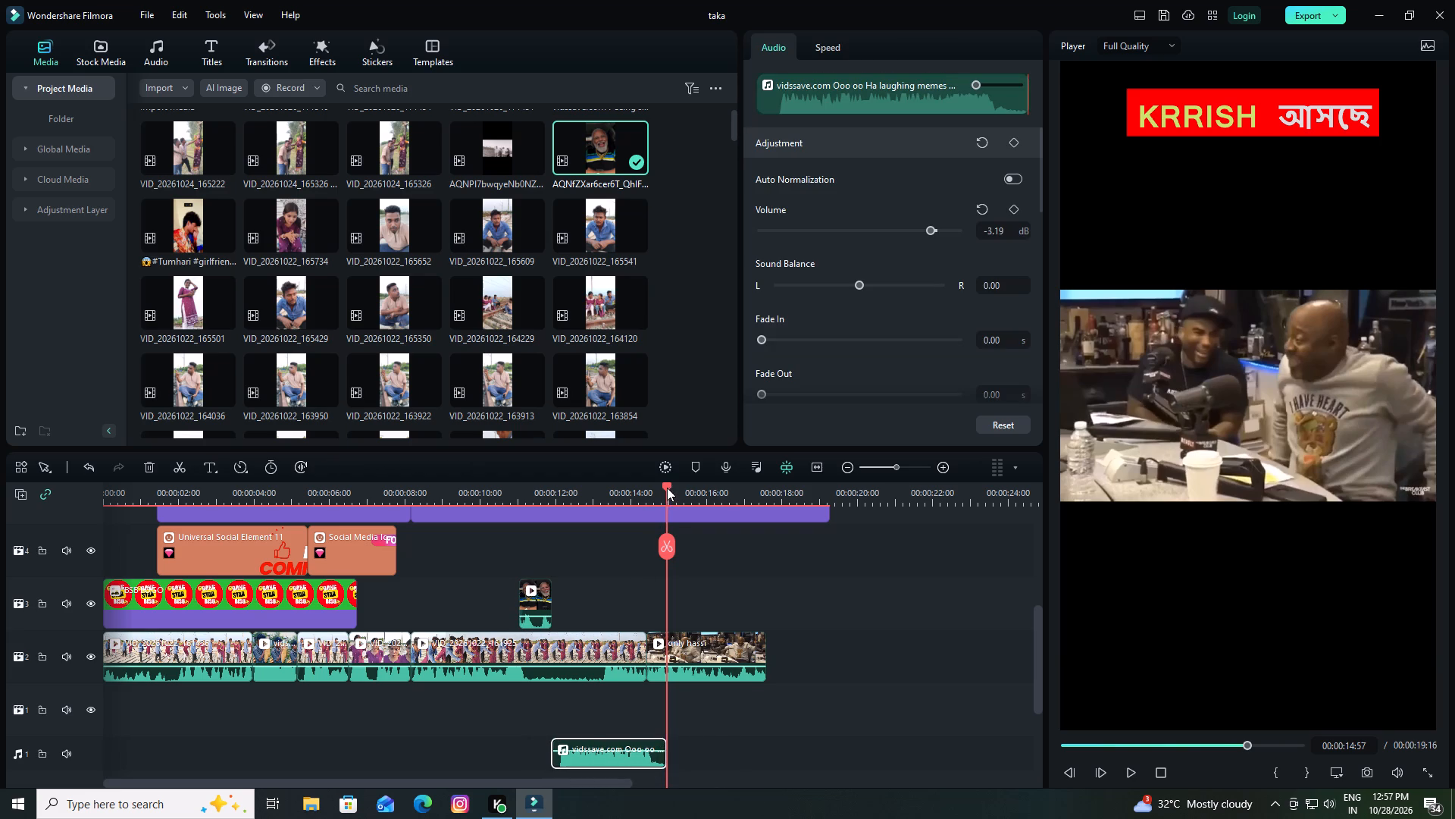
Split the laughing audio at 00:00:14:22, near the end of the main footage, and delete the piece after the cut.
drag(667, 488, 462, 522)
key(space)
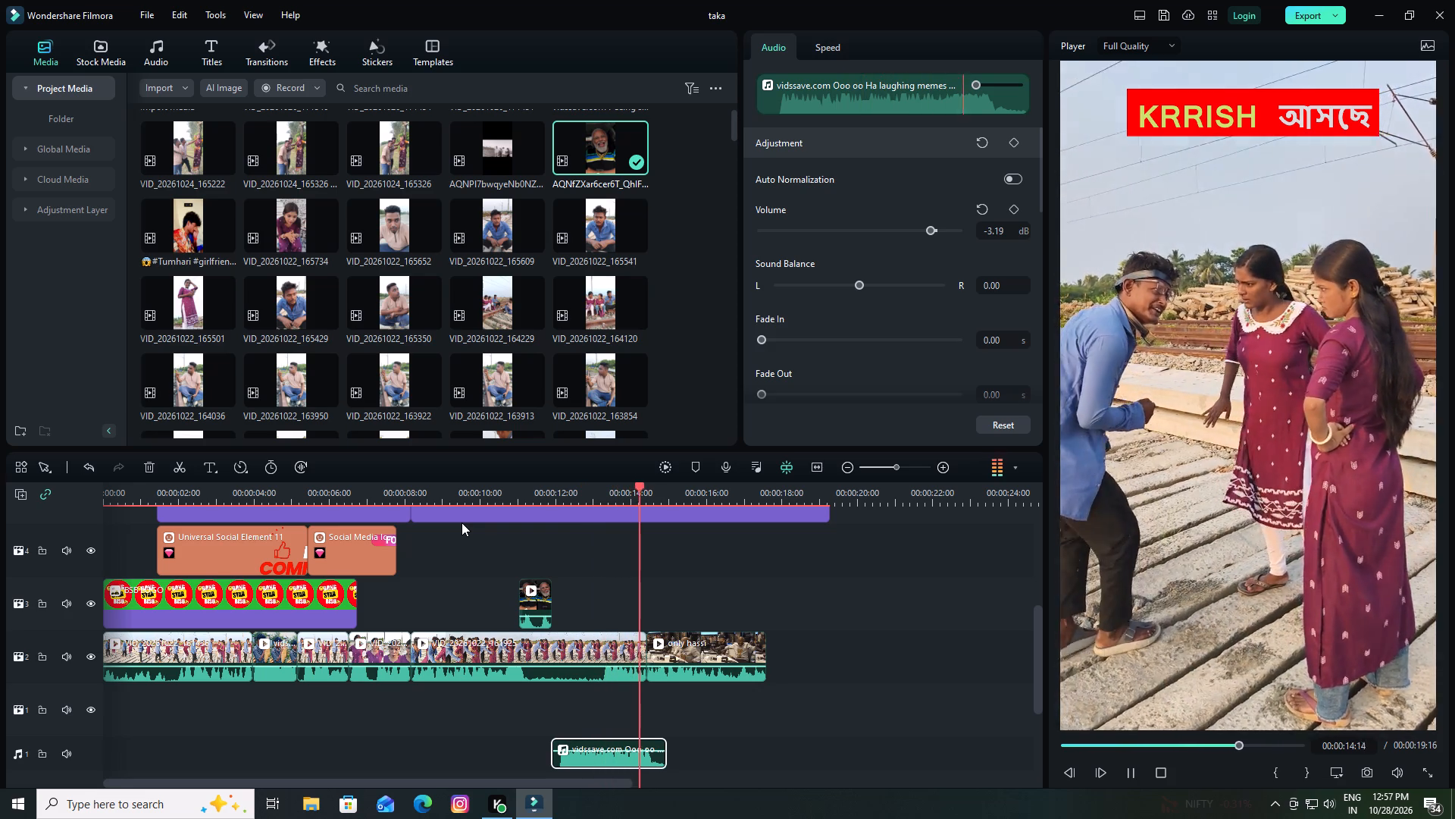
key(space)
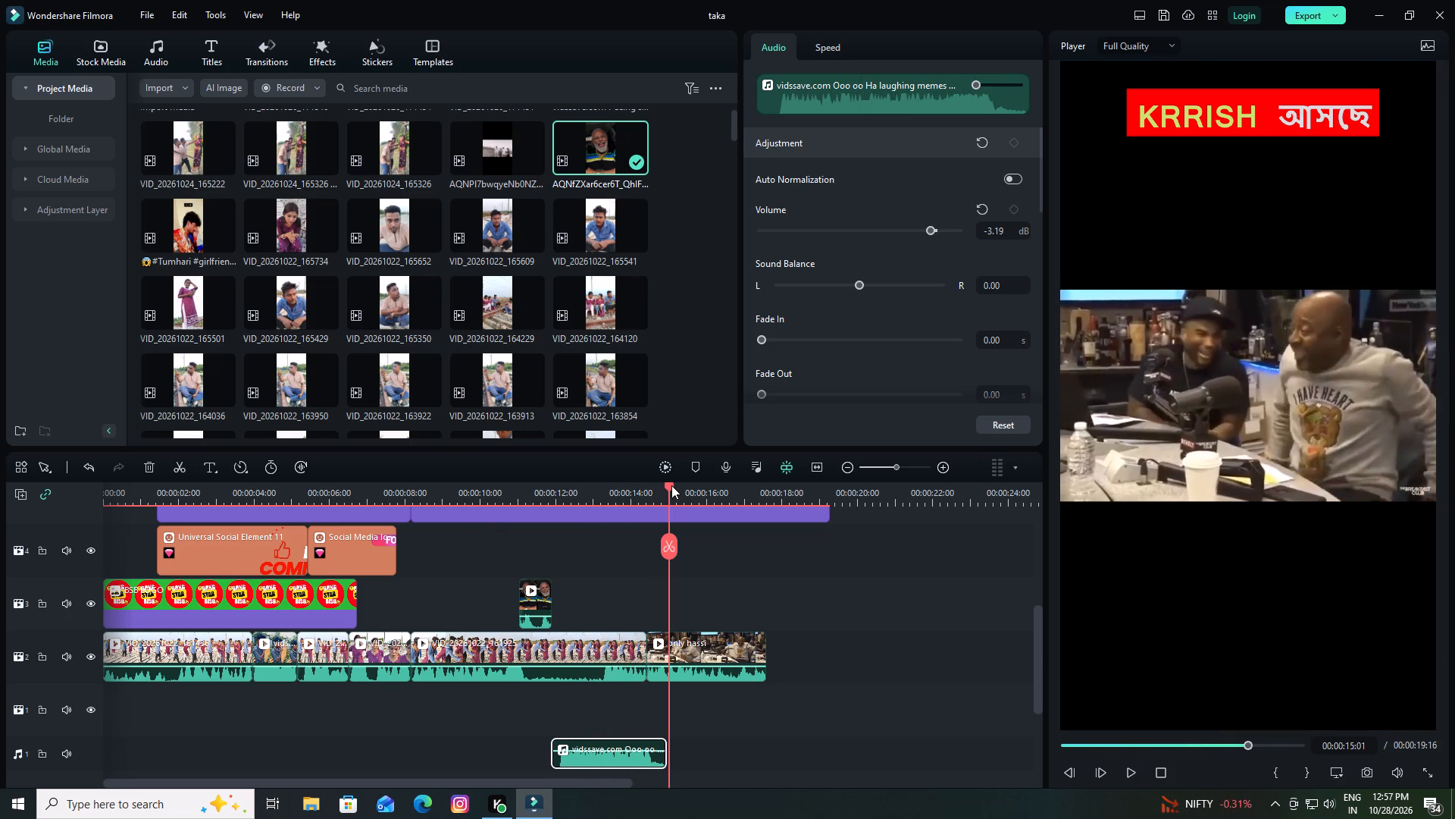
drag(671, 485, 645, 500)
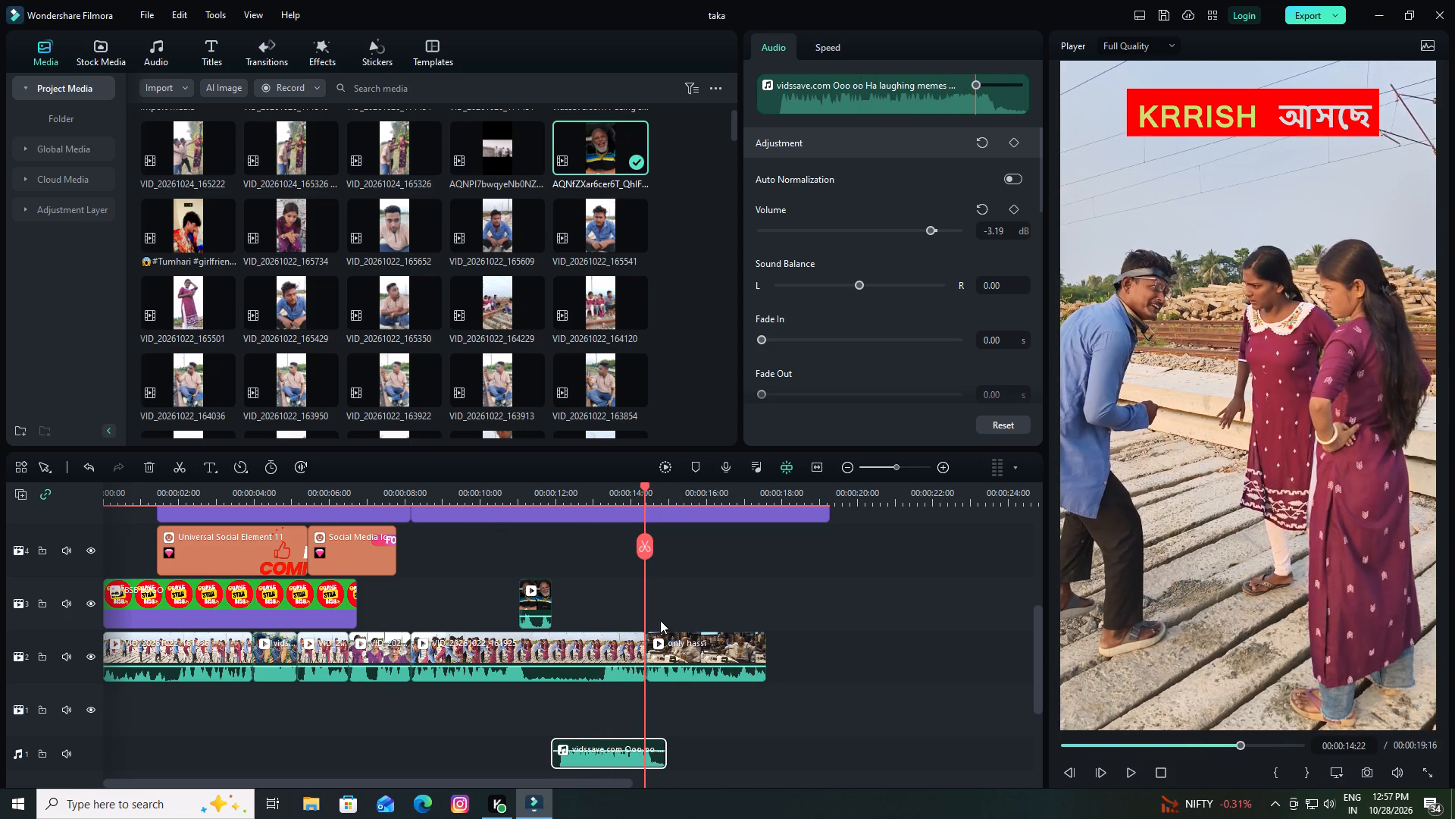
click(630, 757)
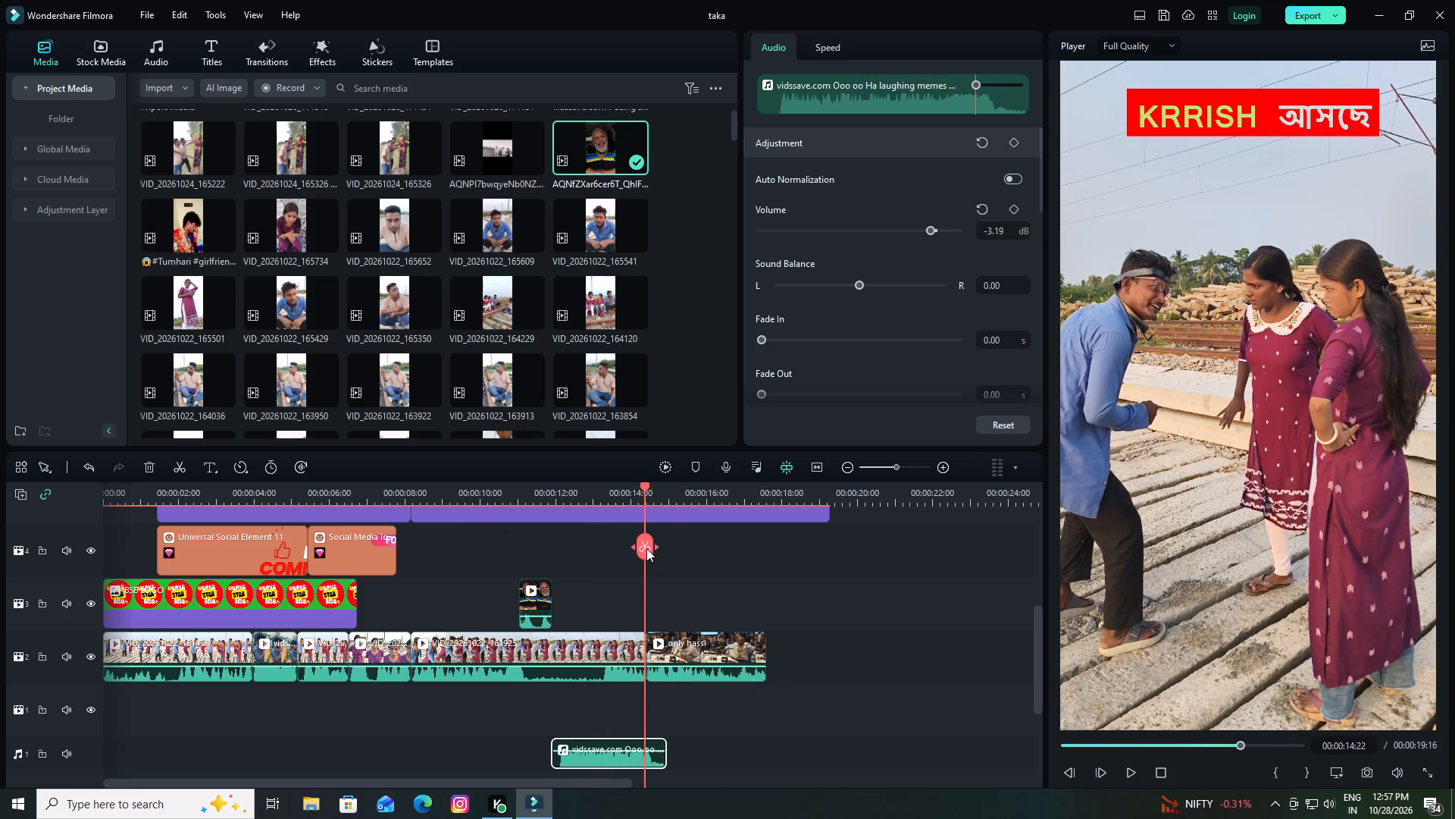
click(646, 546)
click(152, 463)
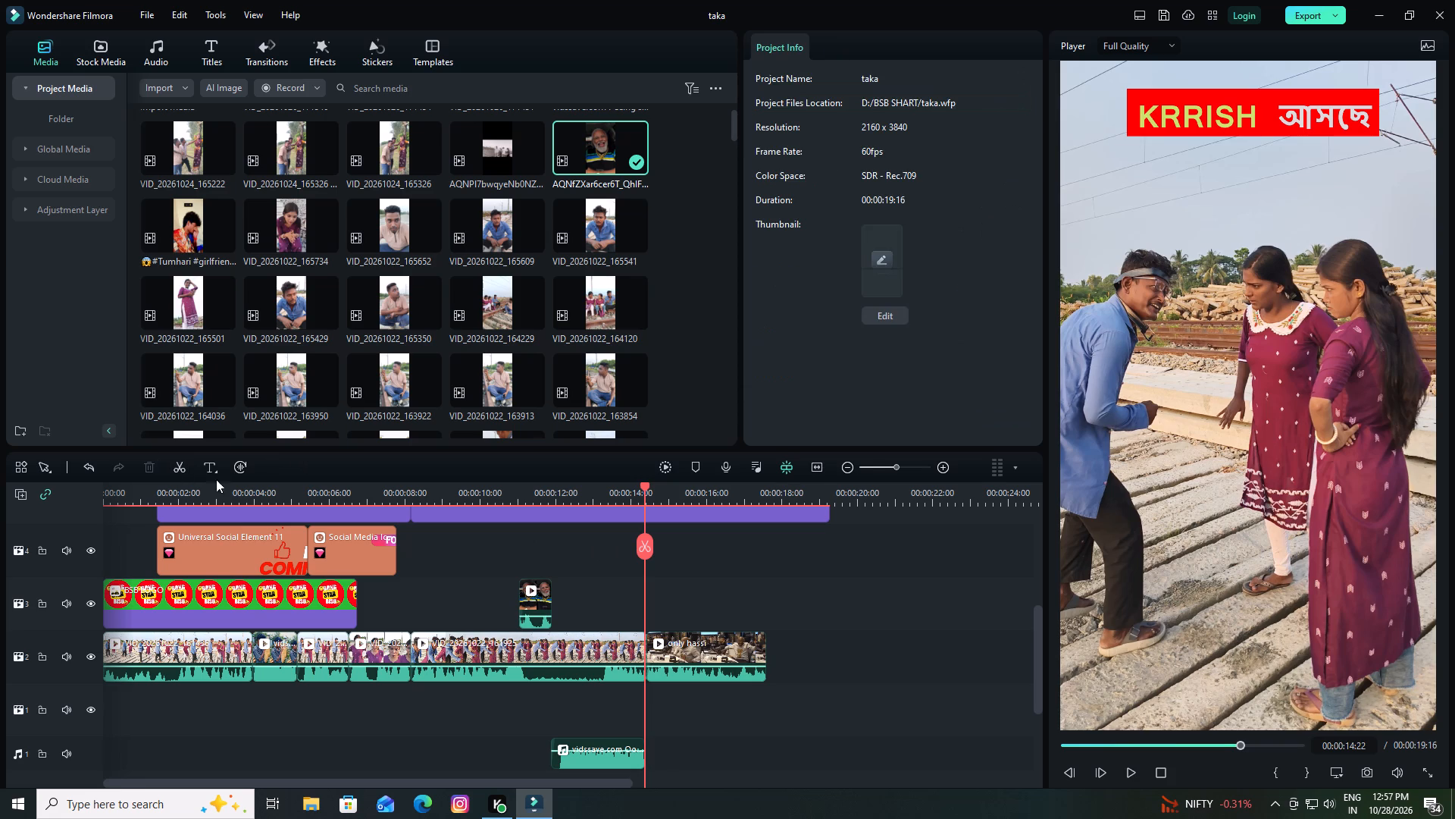
Save the project.
click(1164, 17)
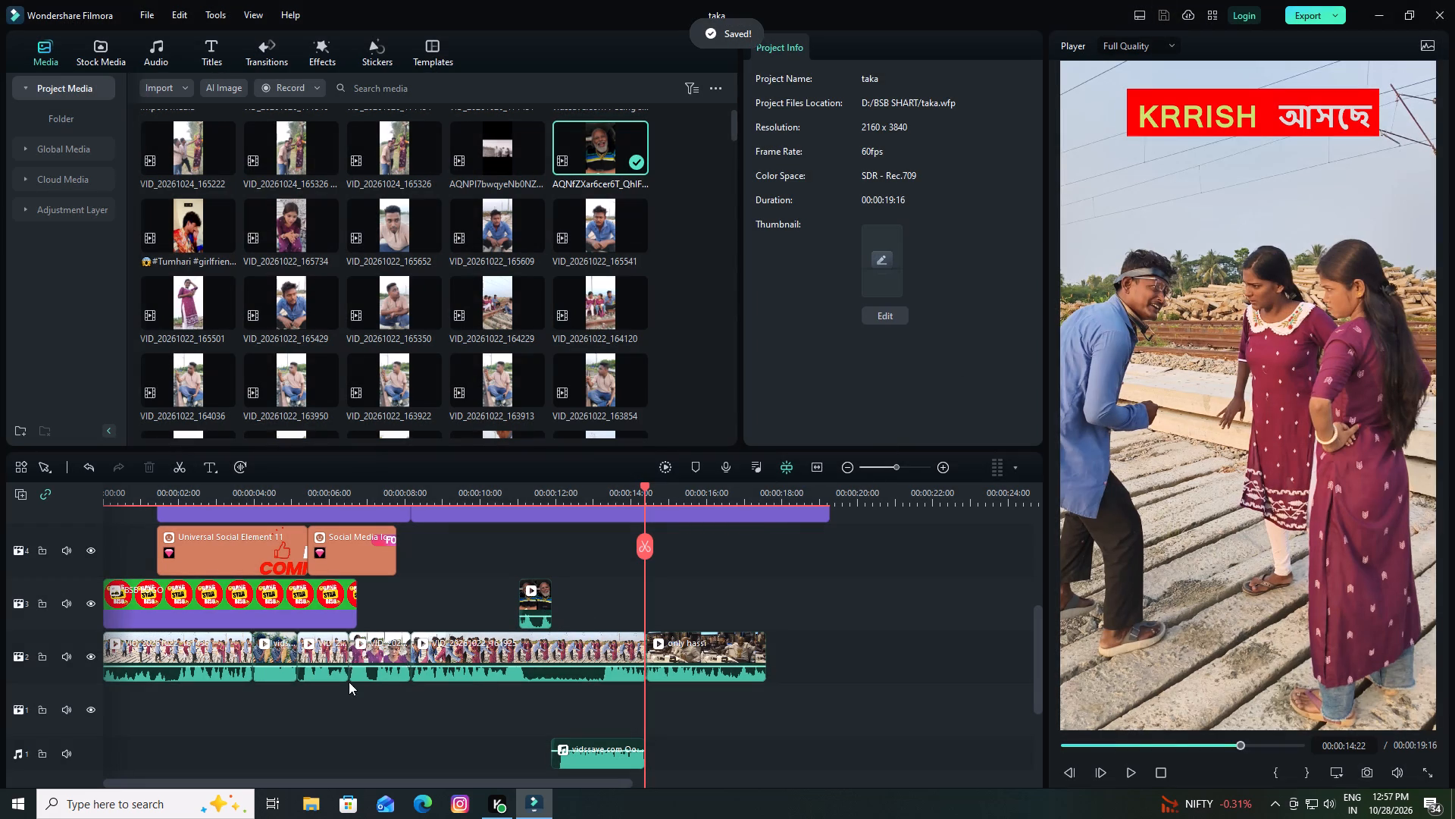
Play the timeline from its start through the closing reaction clip to review the edit.
drag(643, 485, 379, 515)
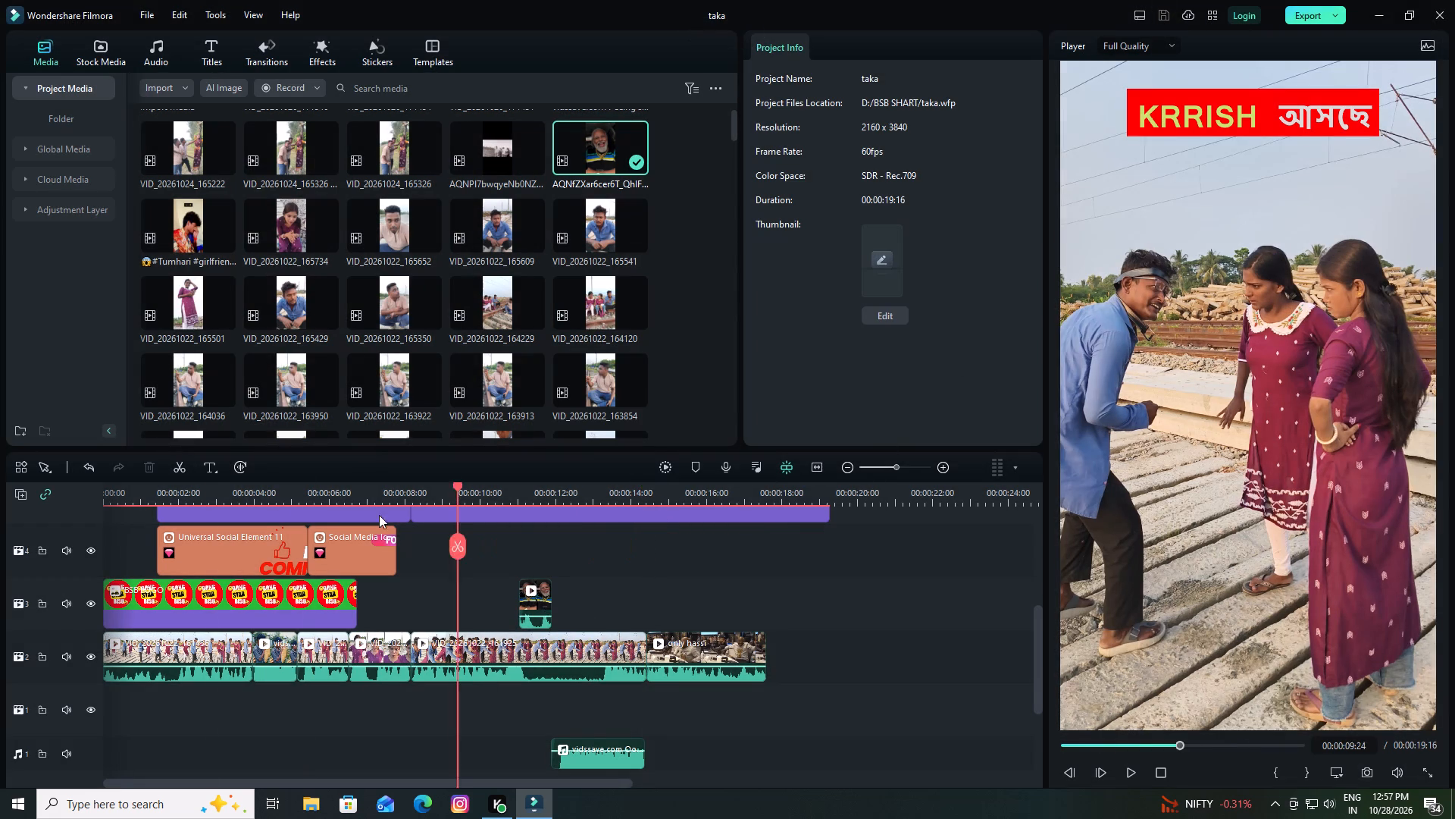
drag(379, 515, 64, 493)
key(space)
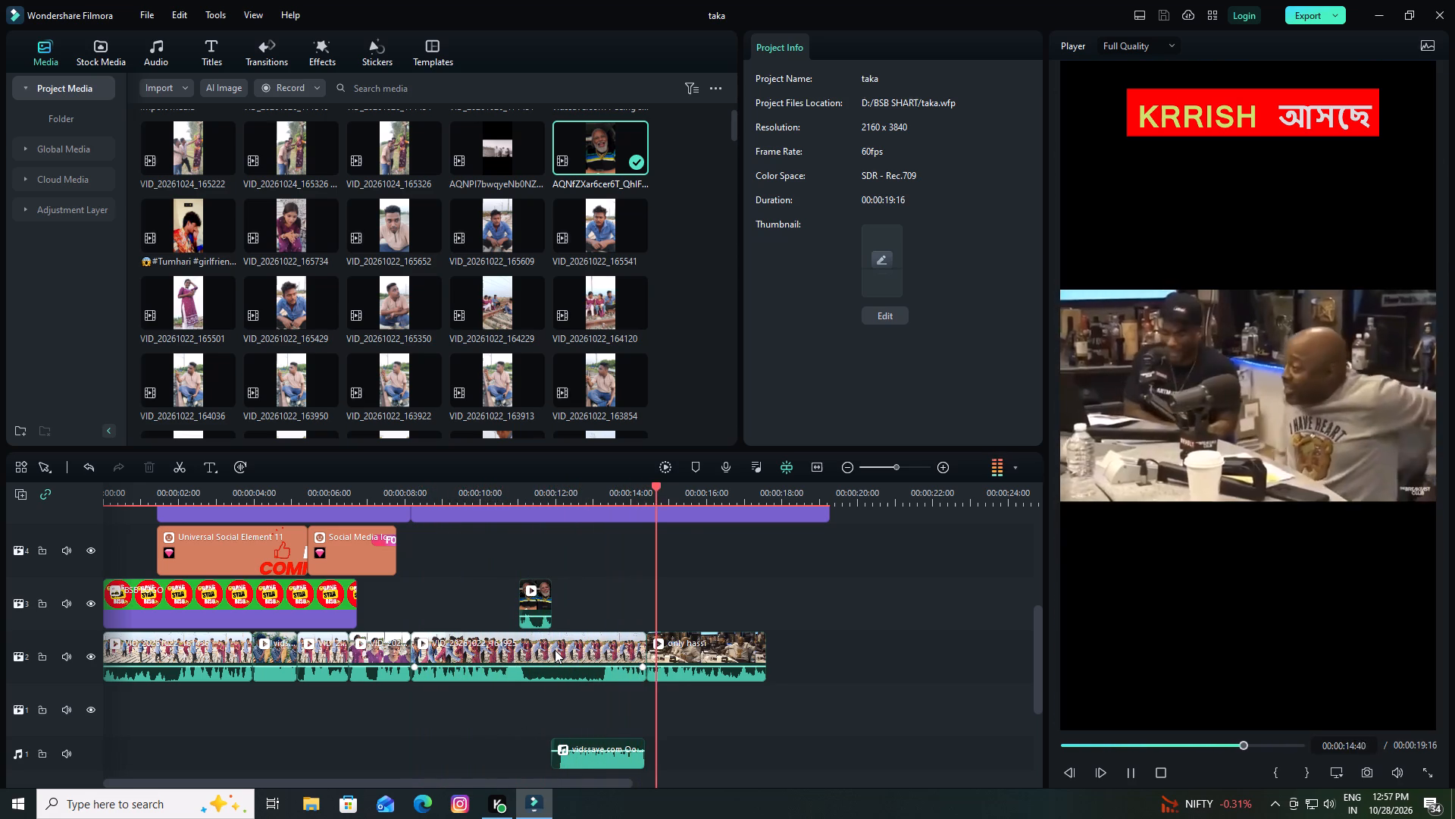
key(space)
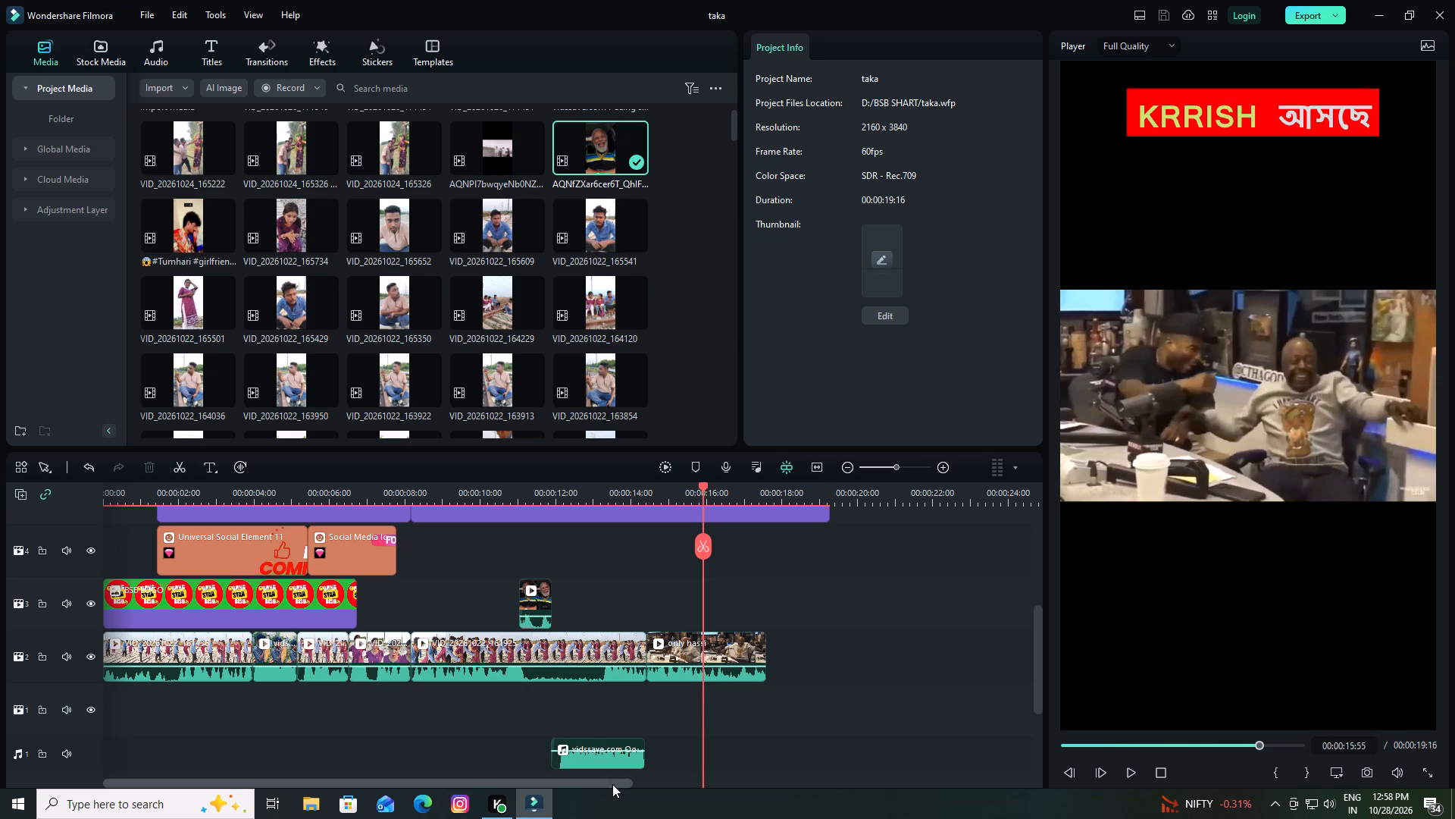
Search the project media for "are" and place the are bapre audio on the second audio track, aligned with the laughing audio's start.
scroll(602, 758, down, 2)
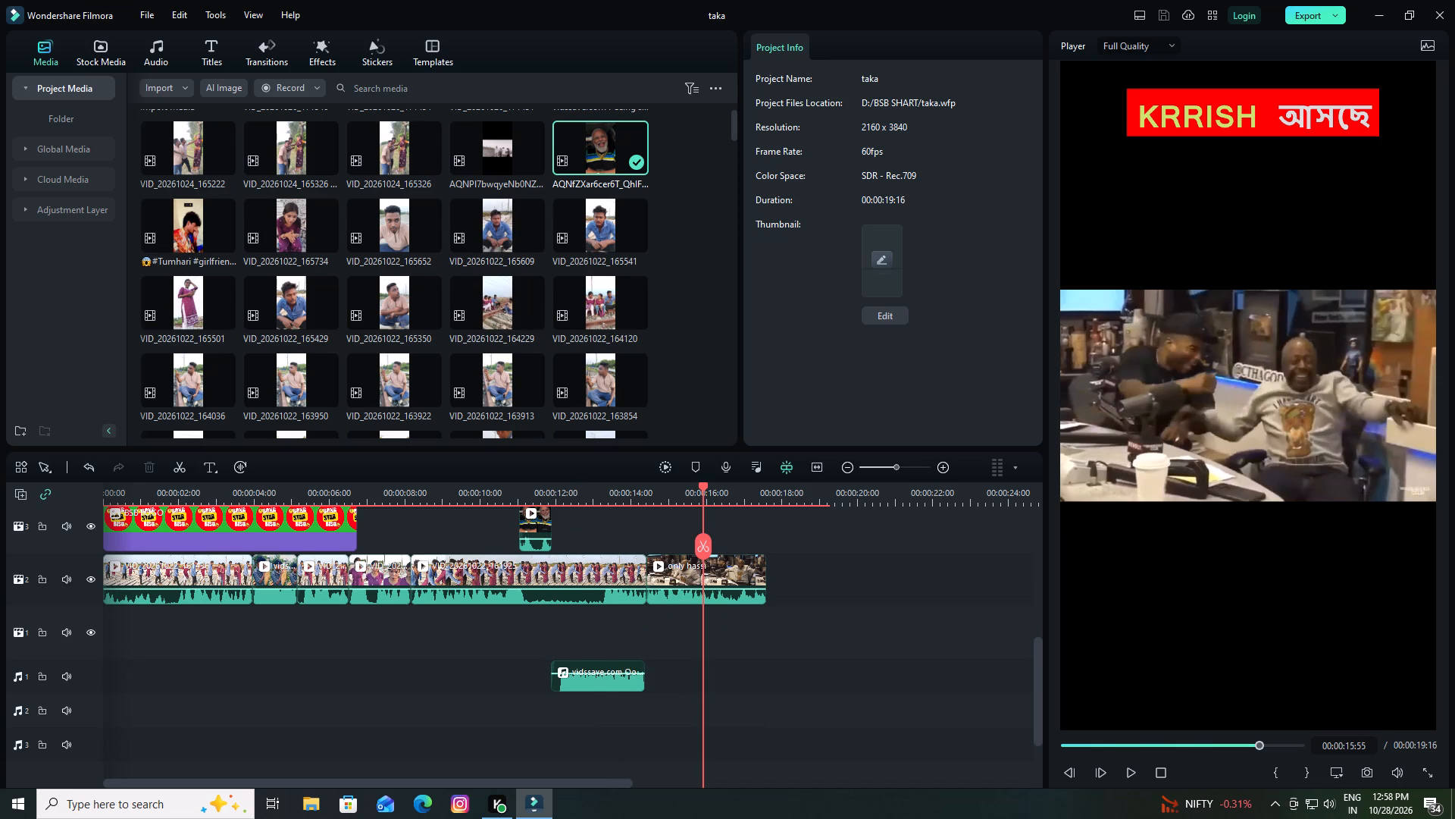
click(396, 84)
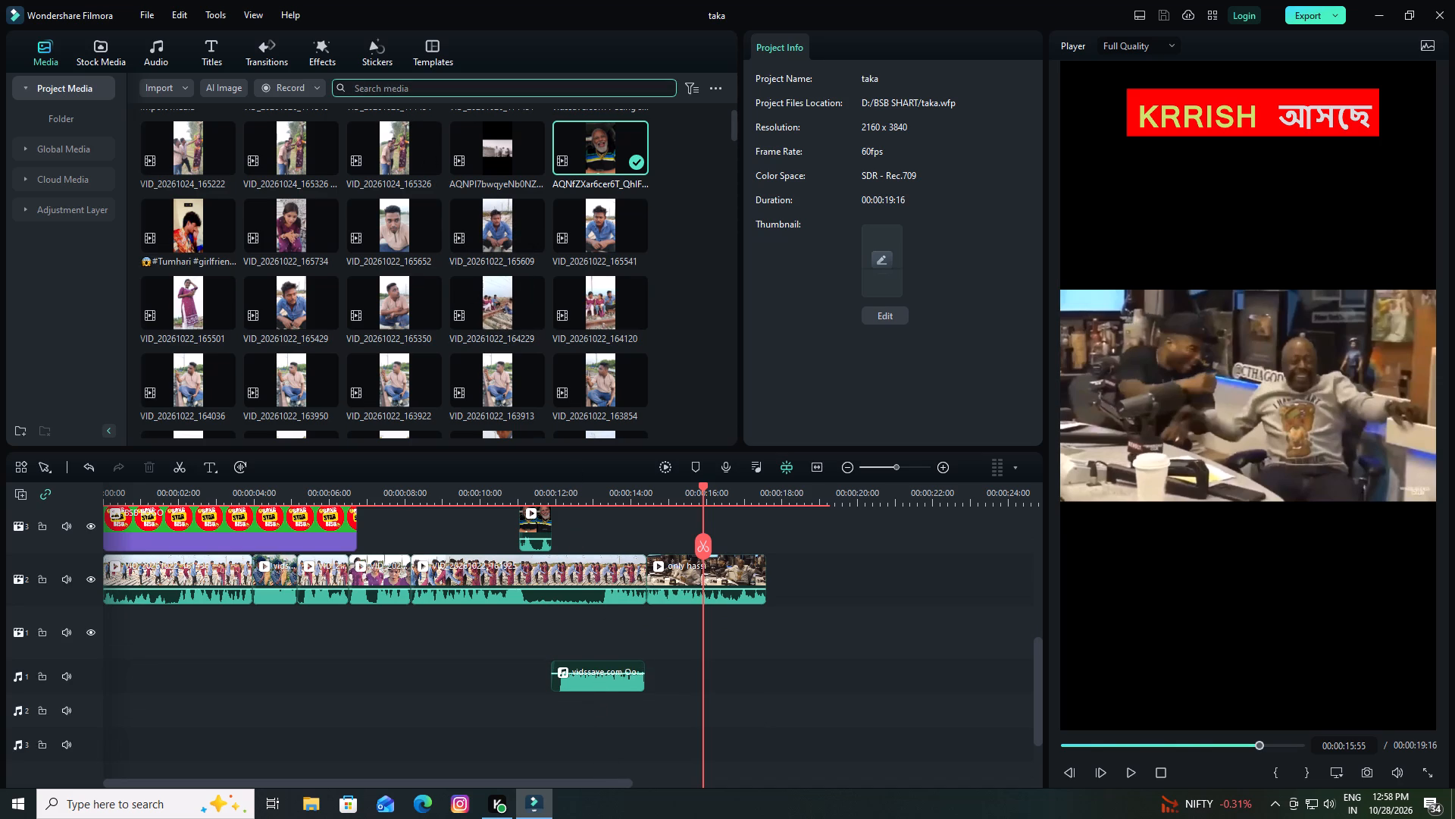
text(are)
key(Return)
drag(274, 138, 566, 733)
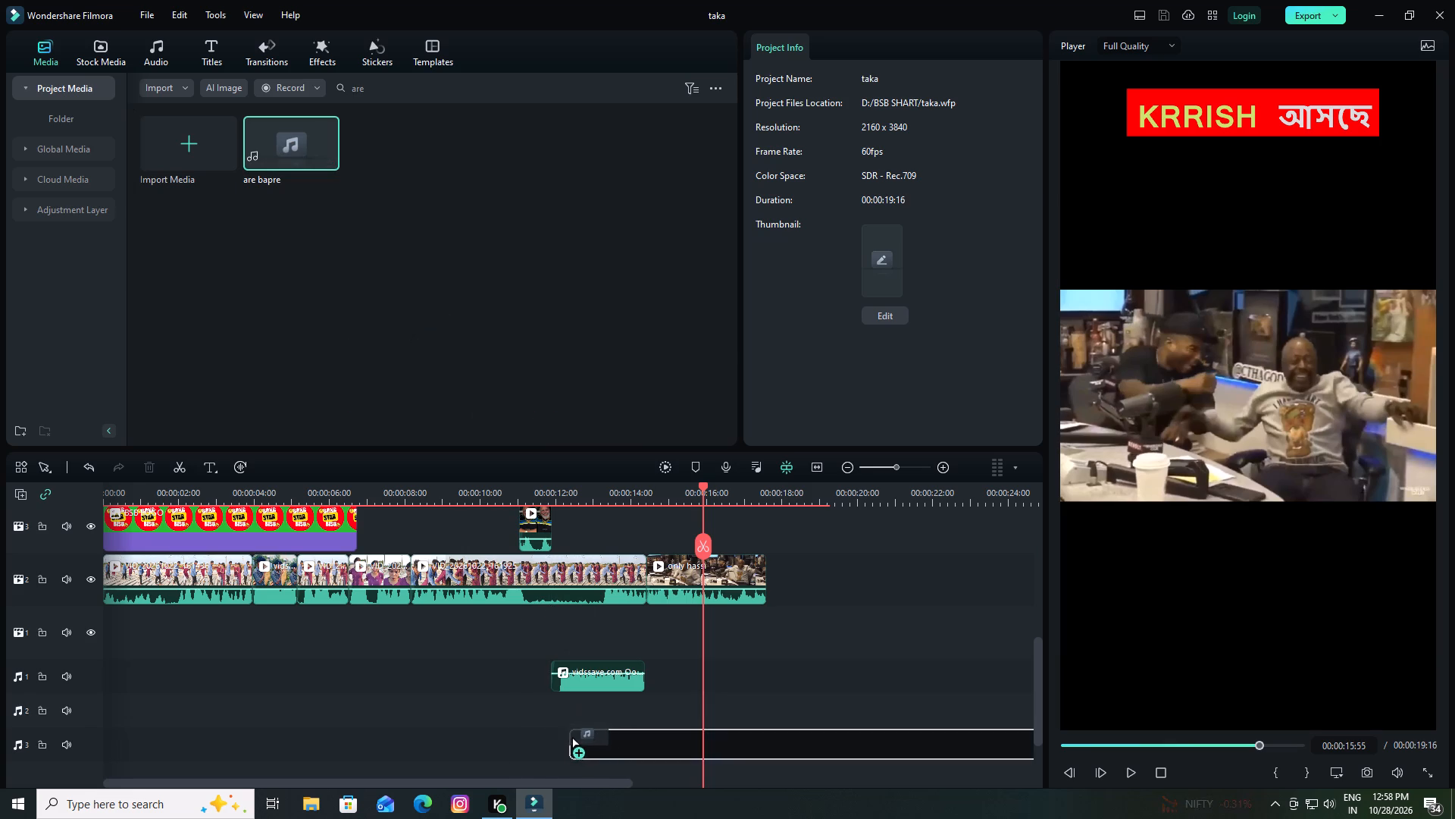
drag(566, 733, 548, 712)
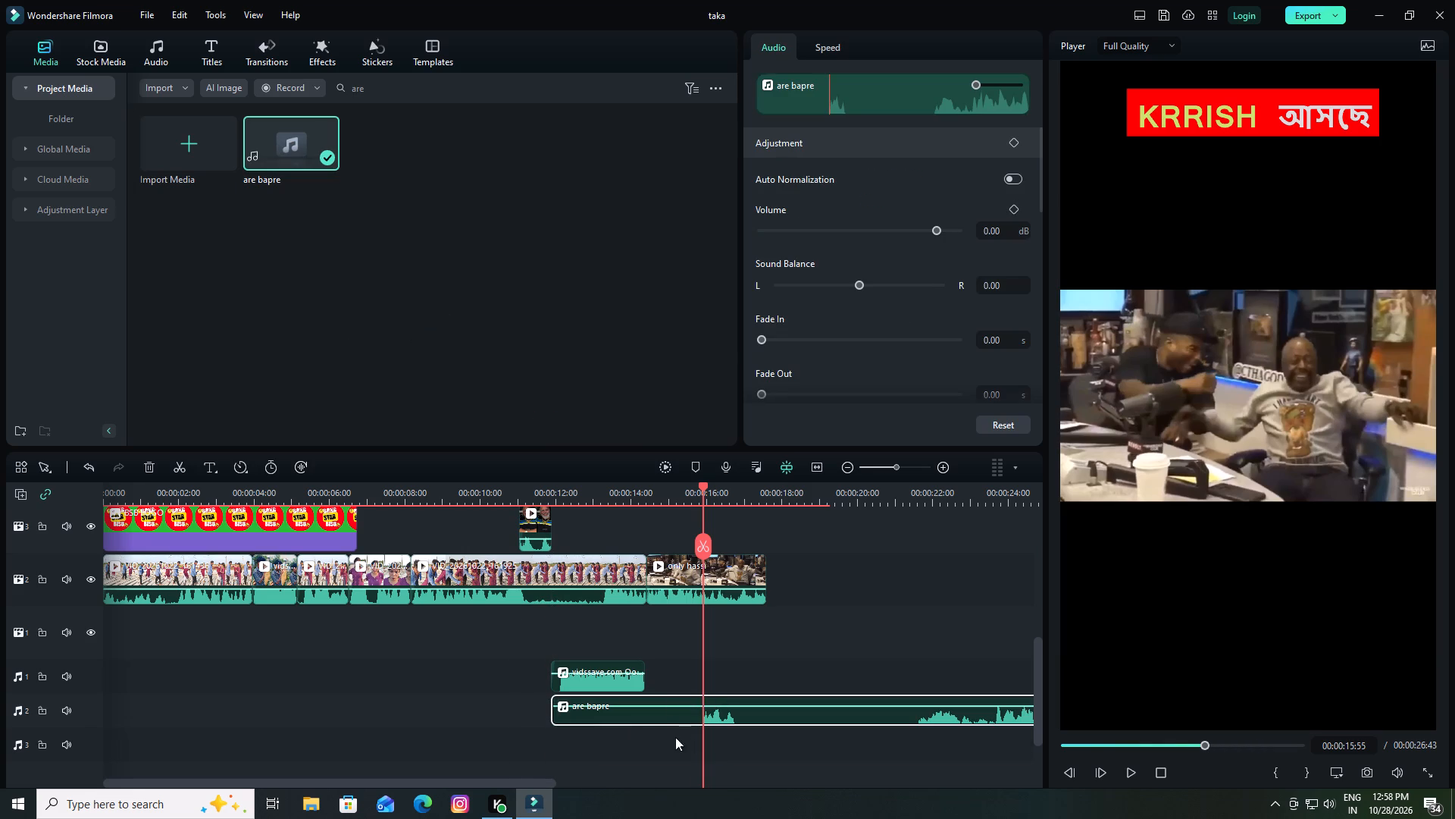
Move the are bapre audio earlier so it starts with the last main footage segment, at about 00:00:08:09.
drag(764, 717, 629, 714)
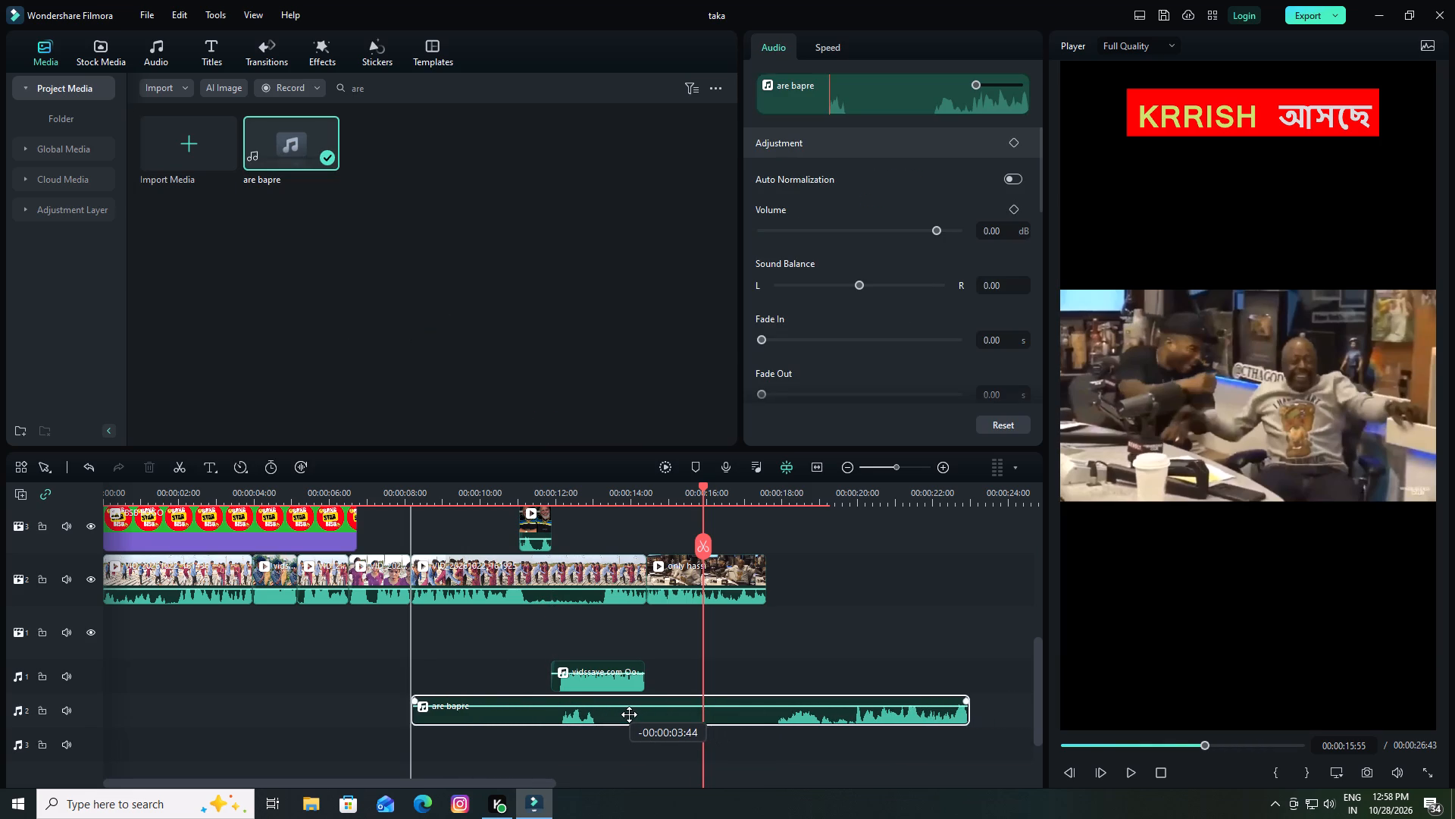
drag(629, 714, 589, 710)
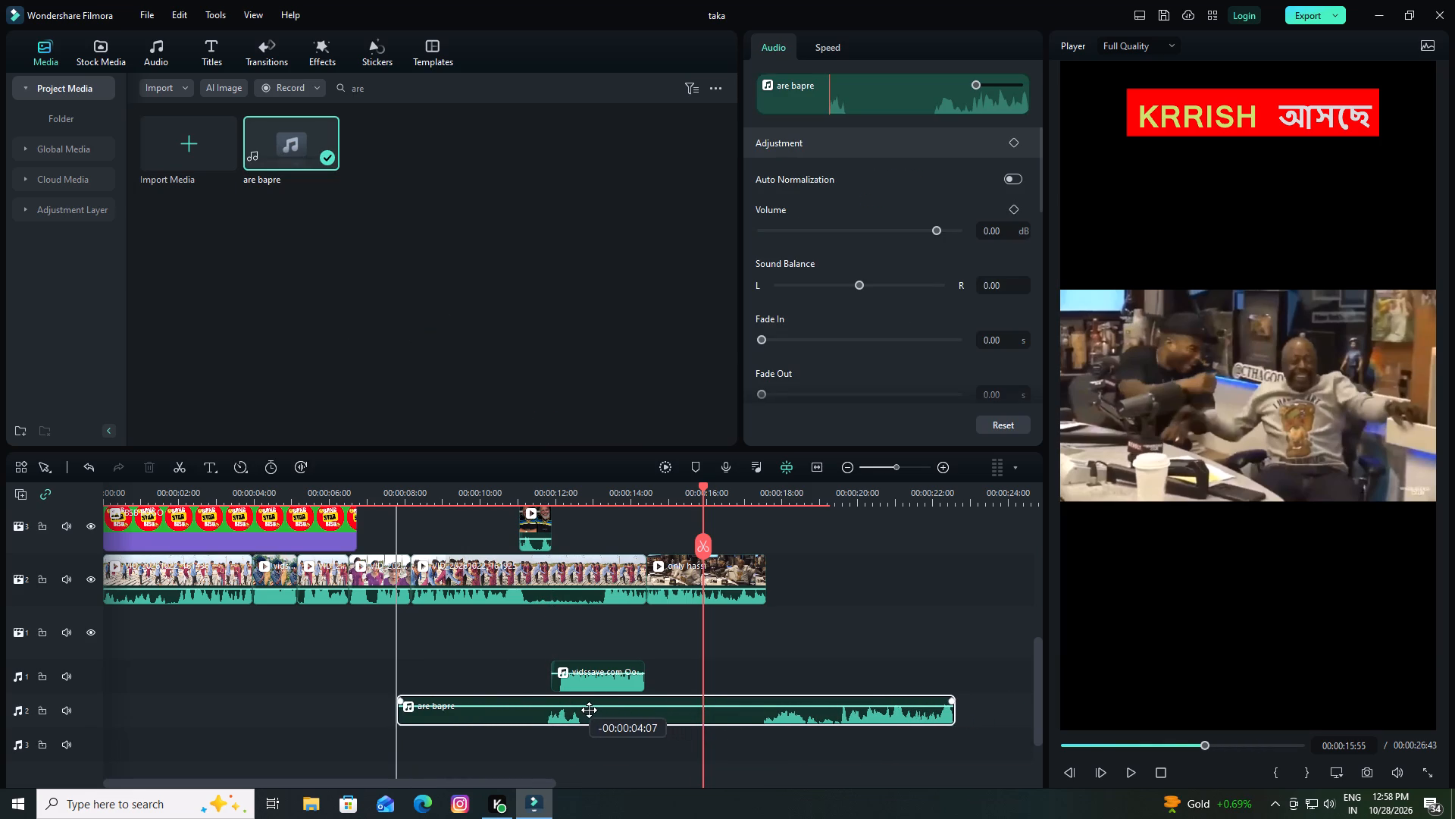
drag(589, 710, 613, 711)
Raise the are bapre audio's volume to 12.00 dB.
drag(615, 708, 618, 691)
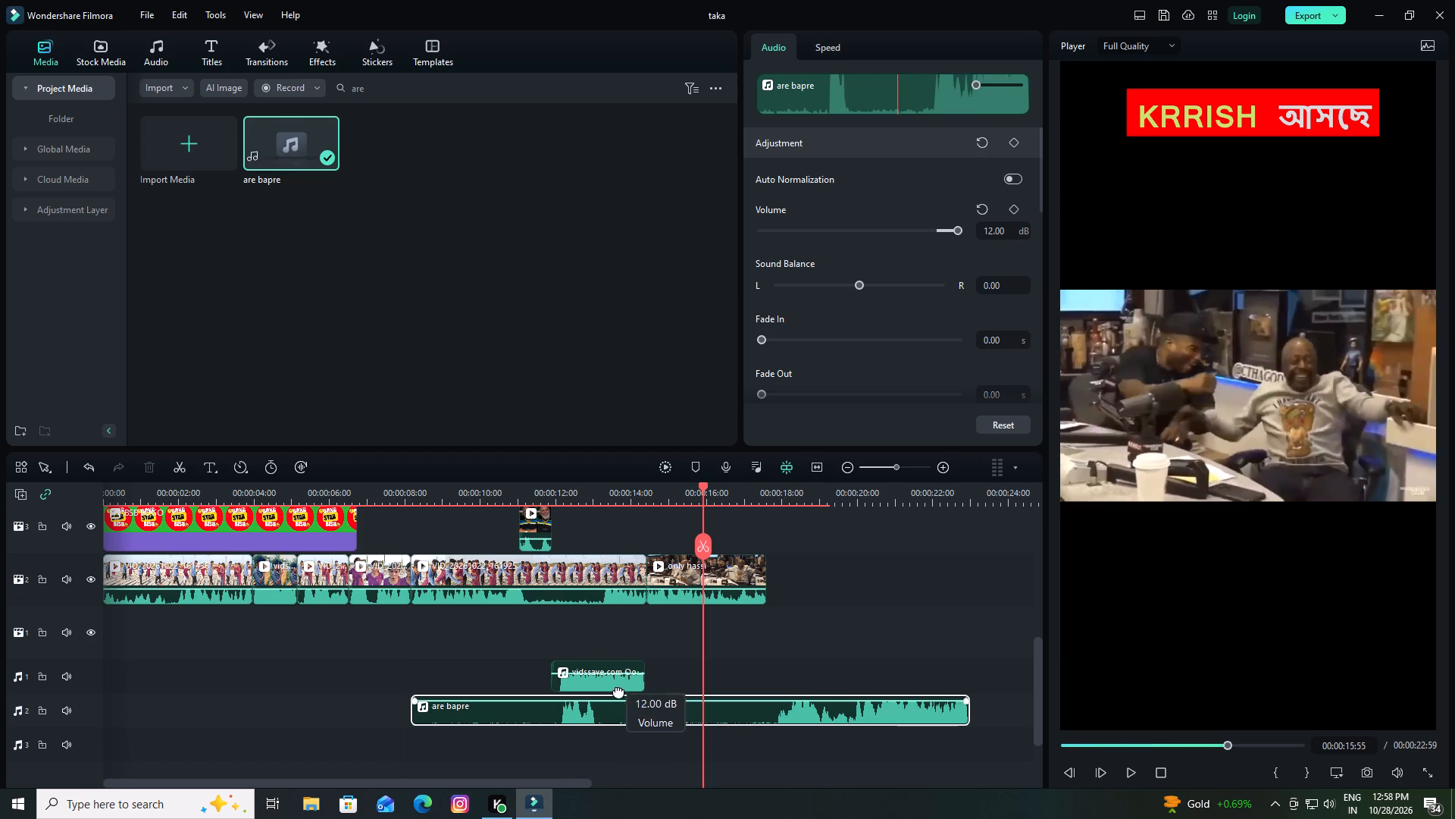
drag(618, 691, 618, 692)
Split the are bapre audio at 00:00:13:26, after its first loud burst, and delete the piece after the cut.
drag(702, 485, 460, 511)
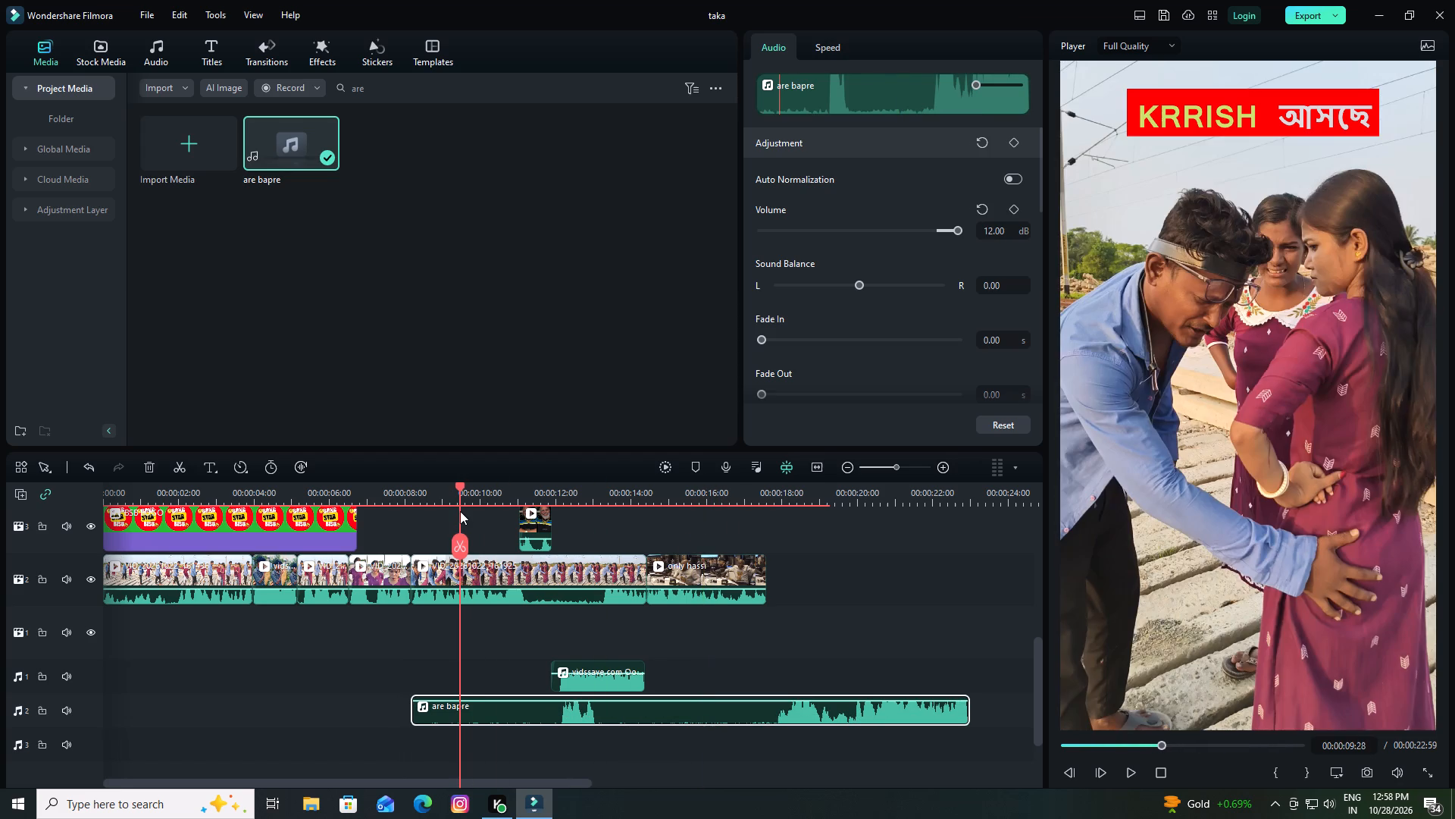
key(space)
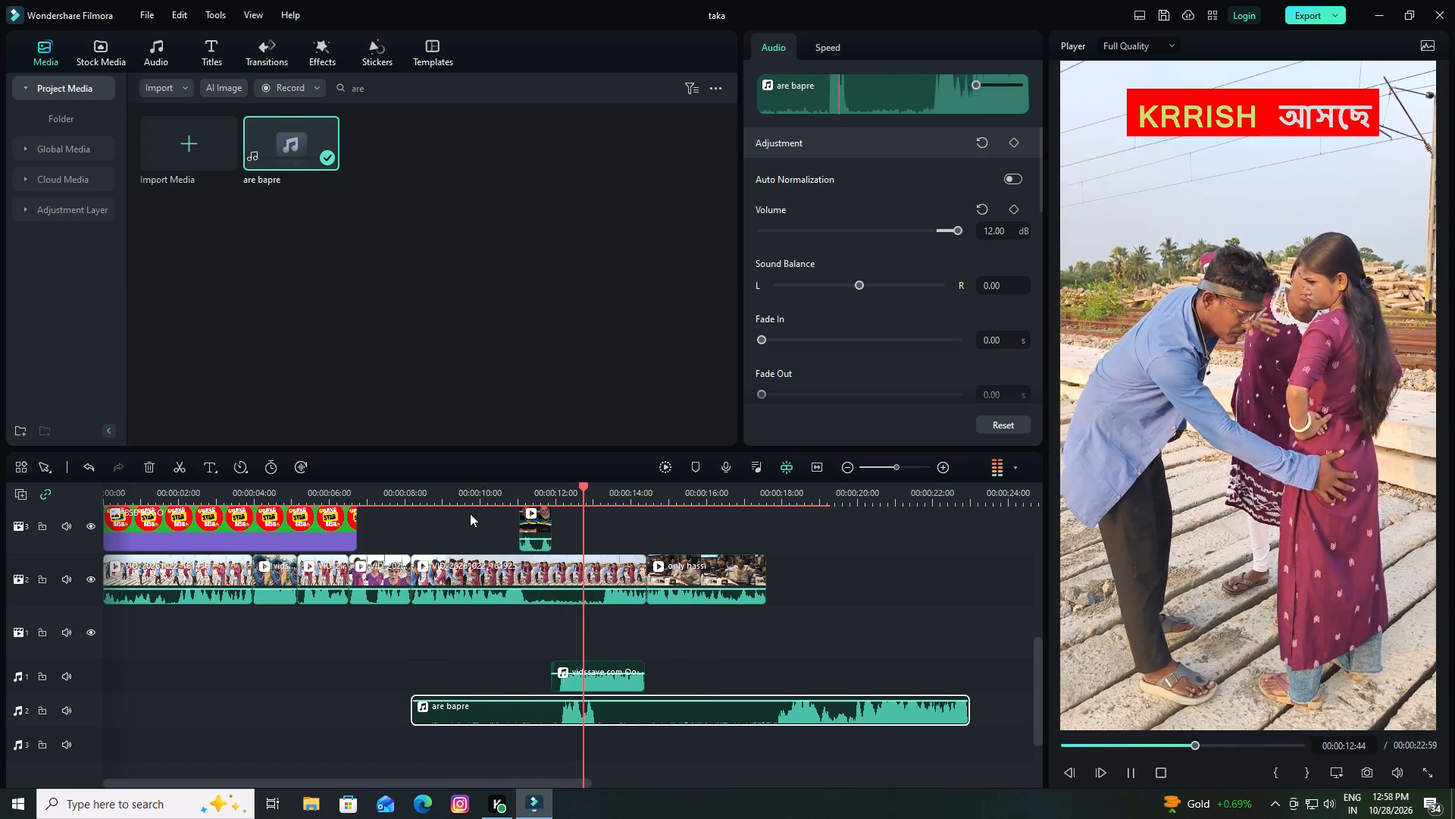
key(space)
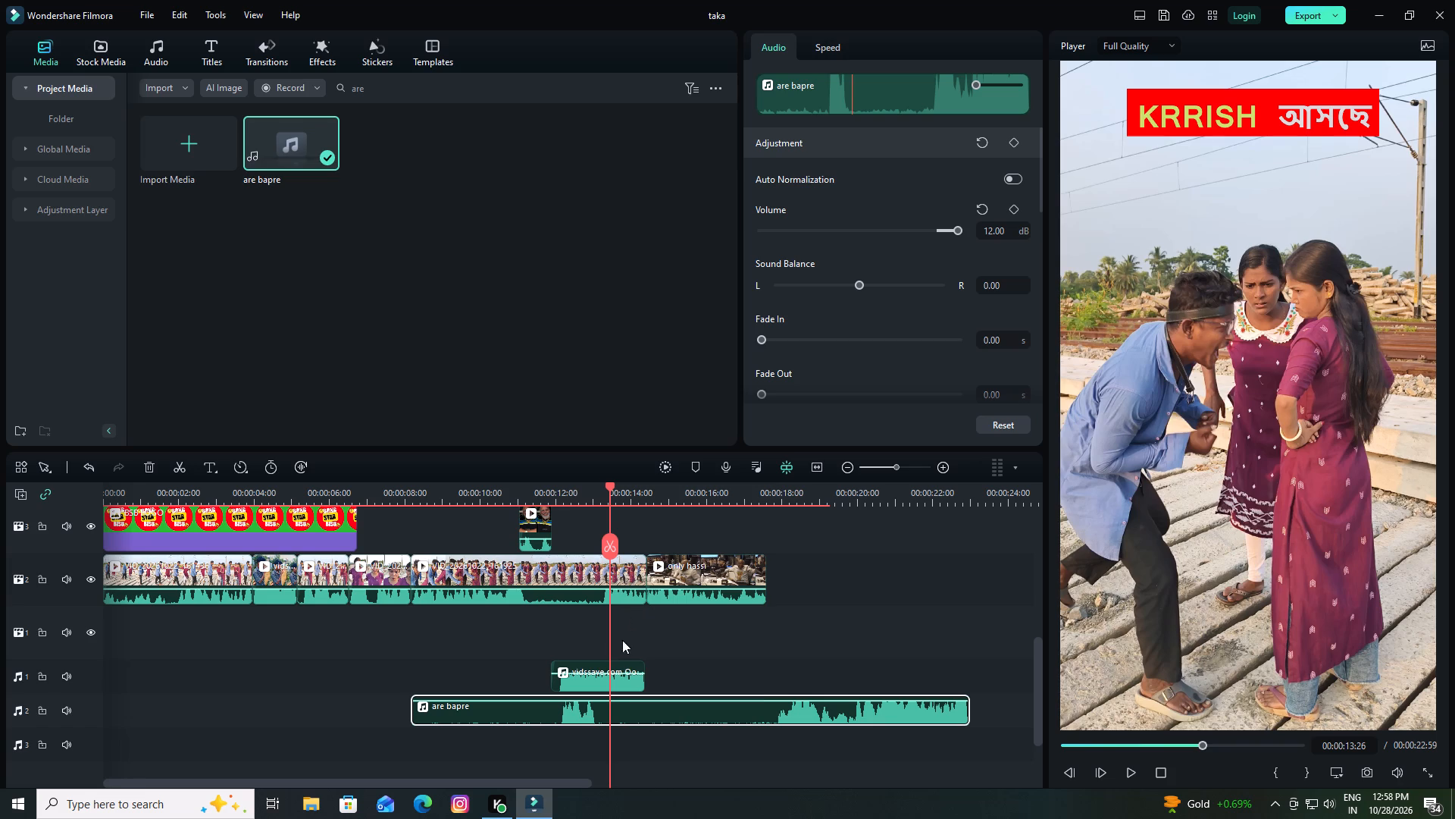
click(591, 670)
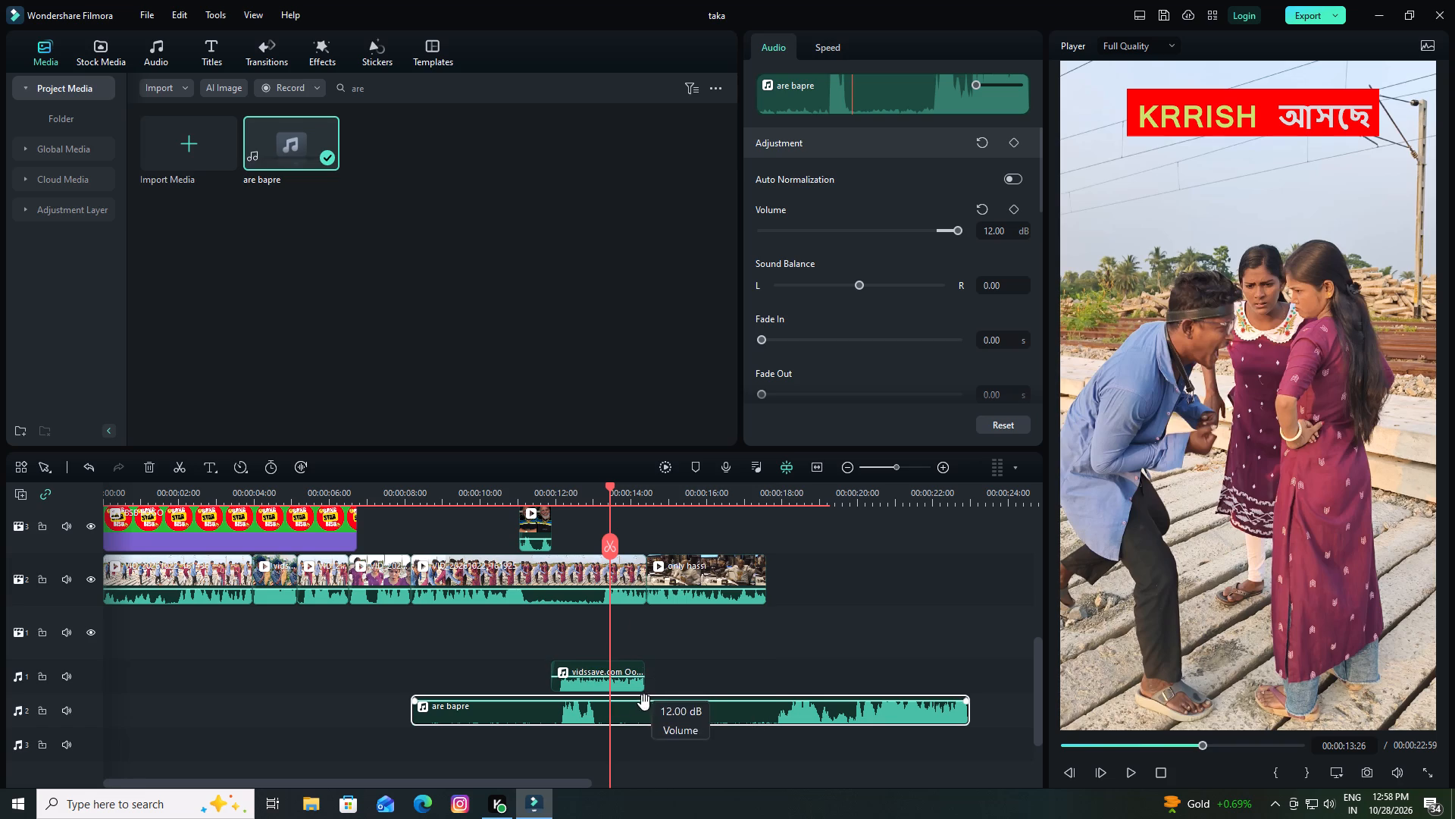
click(649, 713)
click(609, 541)
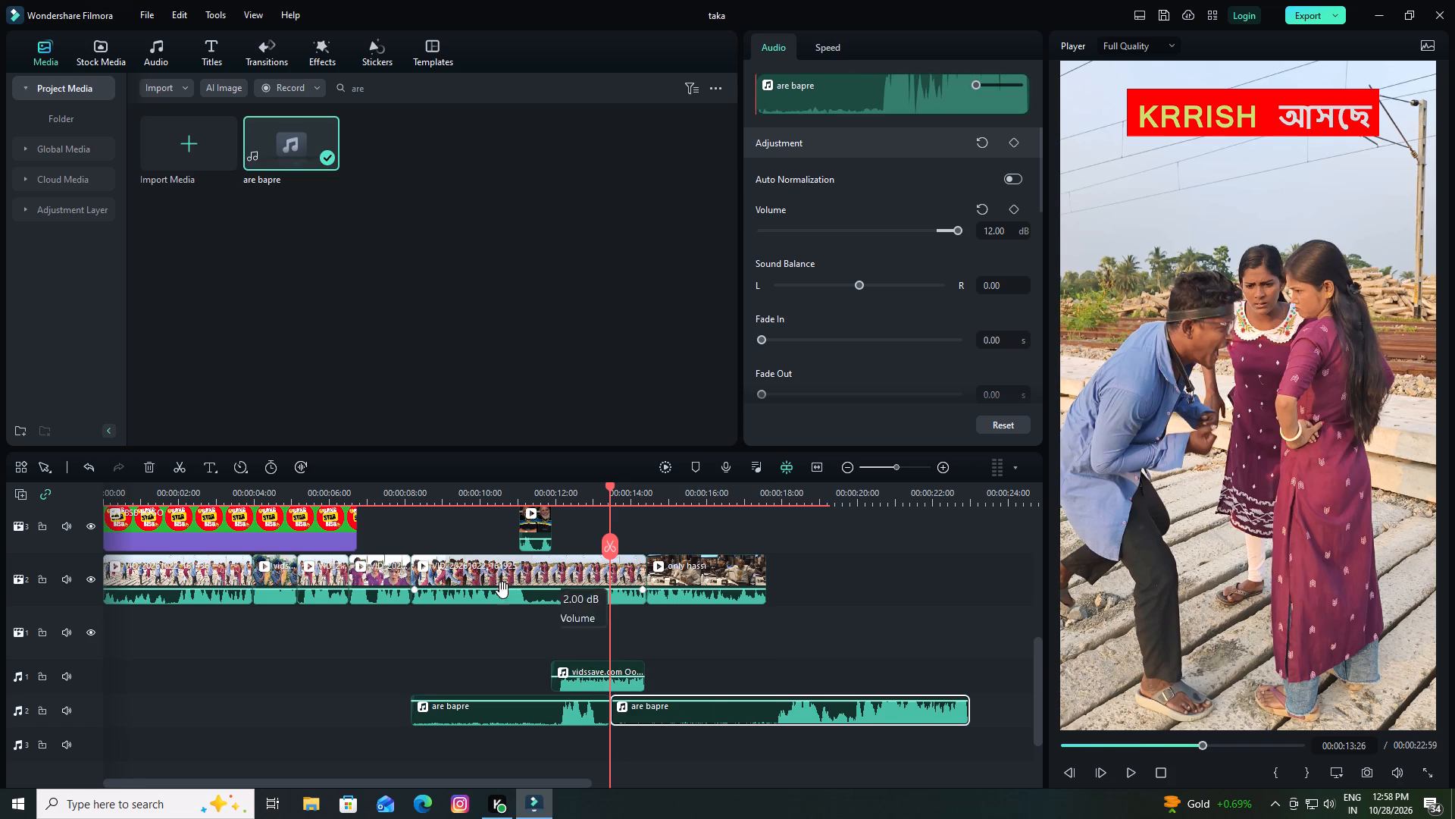
click(152, 464)
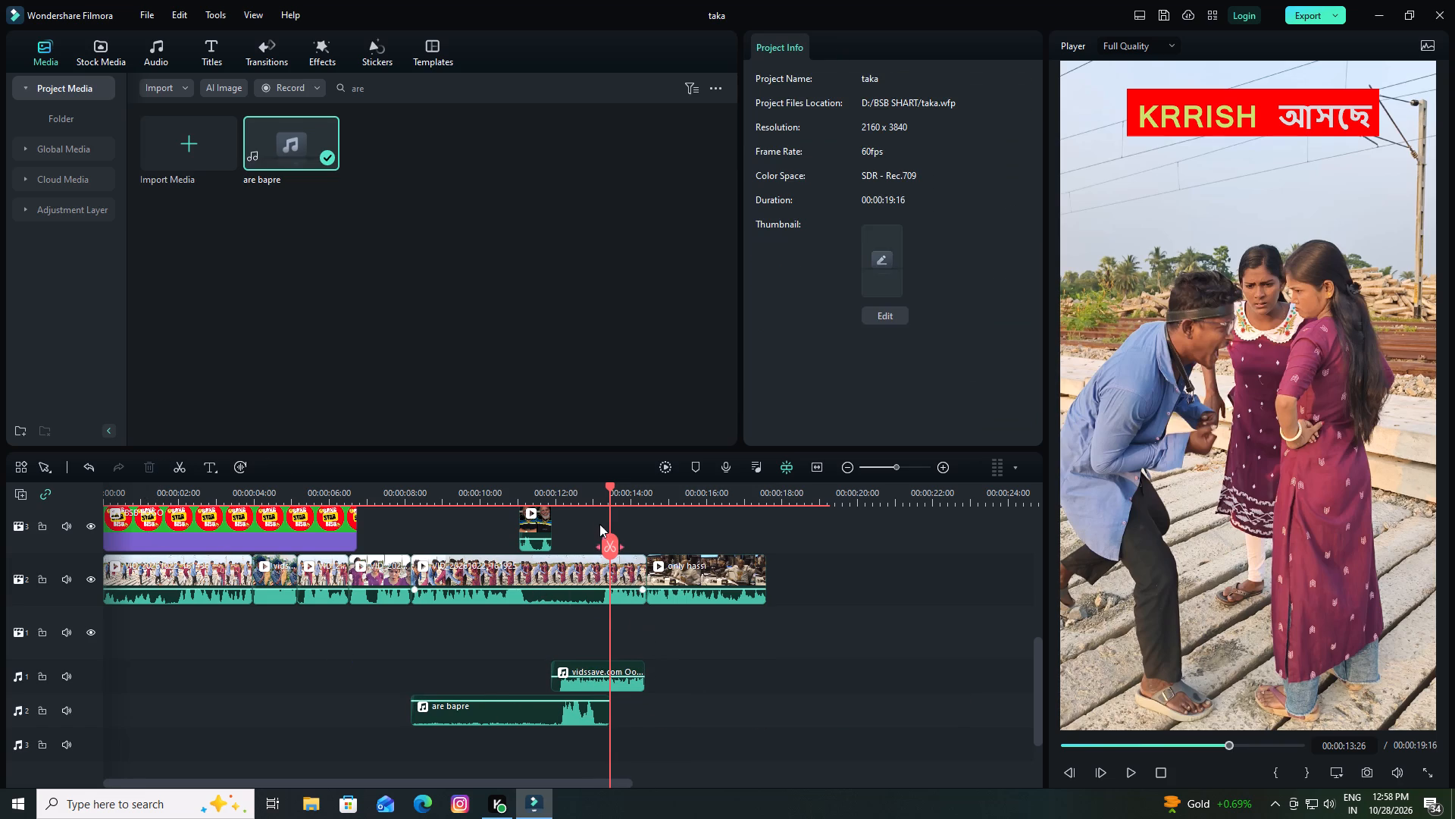
Play the timeline from about 00:00:08 past the closing reaction clip to review the sound effects.
drag(612, 484, 415, 503)
key(space)
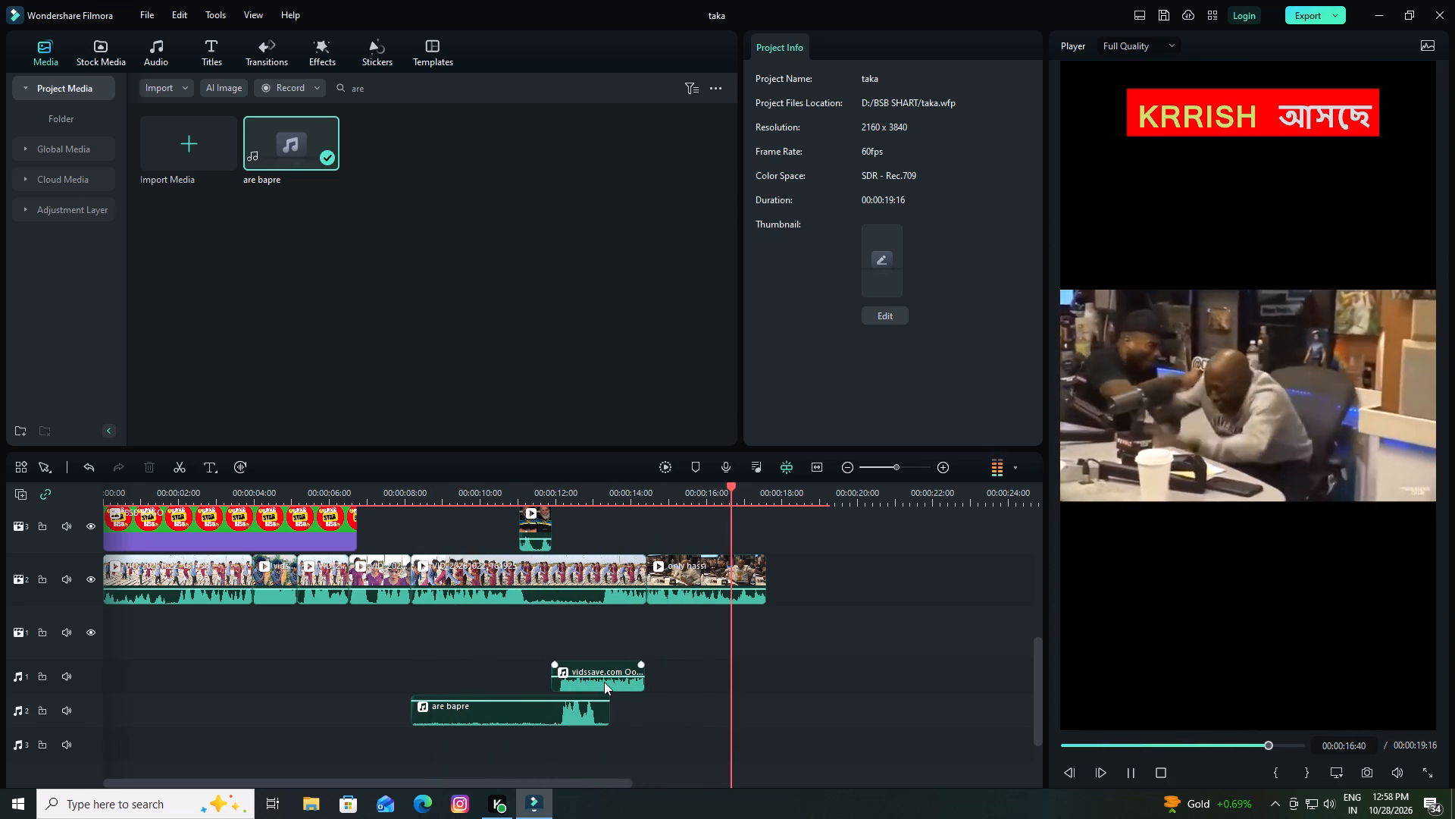
key(space)
Save the project.
click(1164, 16)
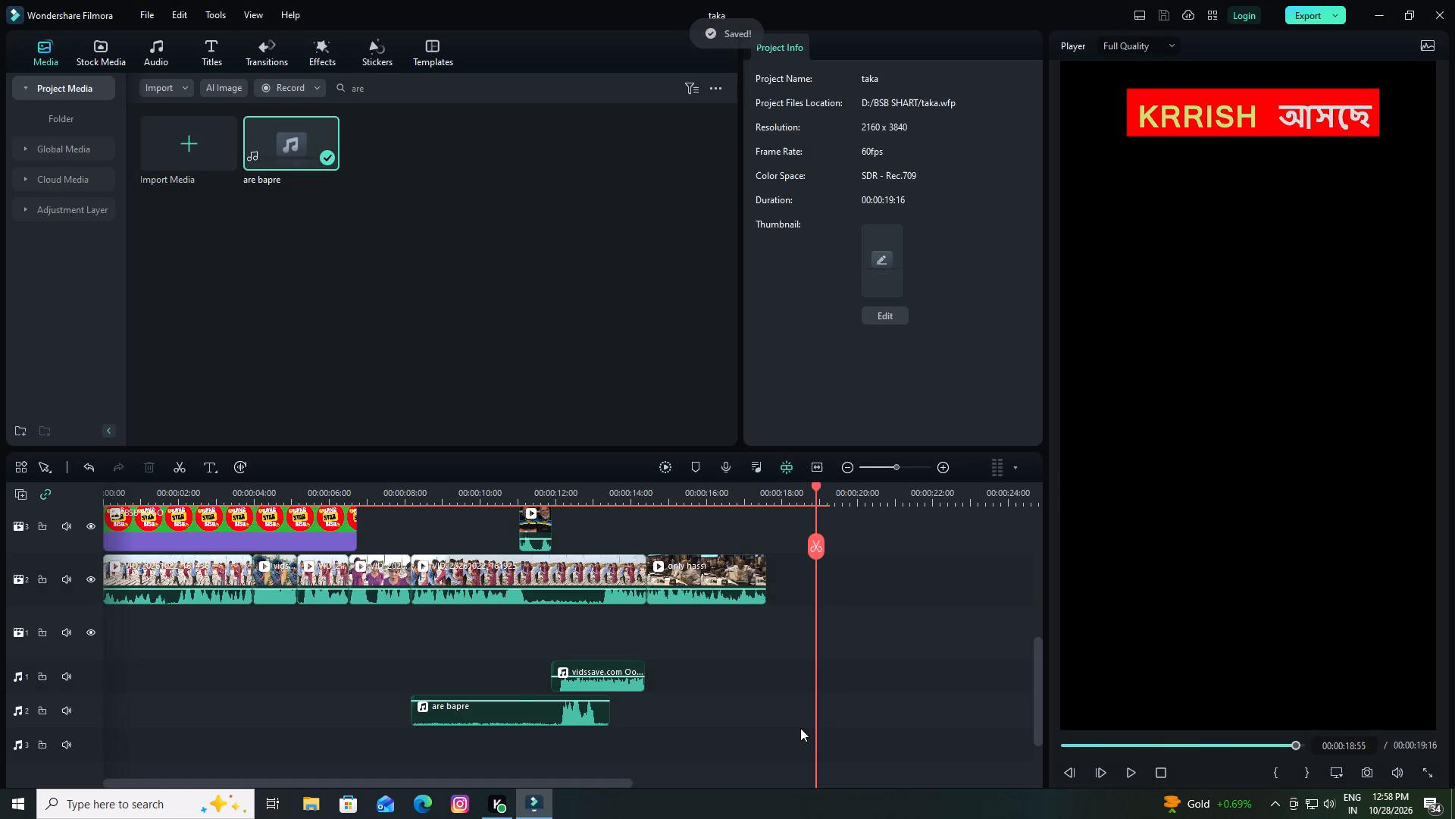
Move the first Red clip on video tracks 5, 6 and 7 to the start of the timeline.
scroll(430, 713, up, 3)
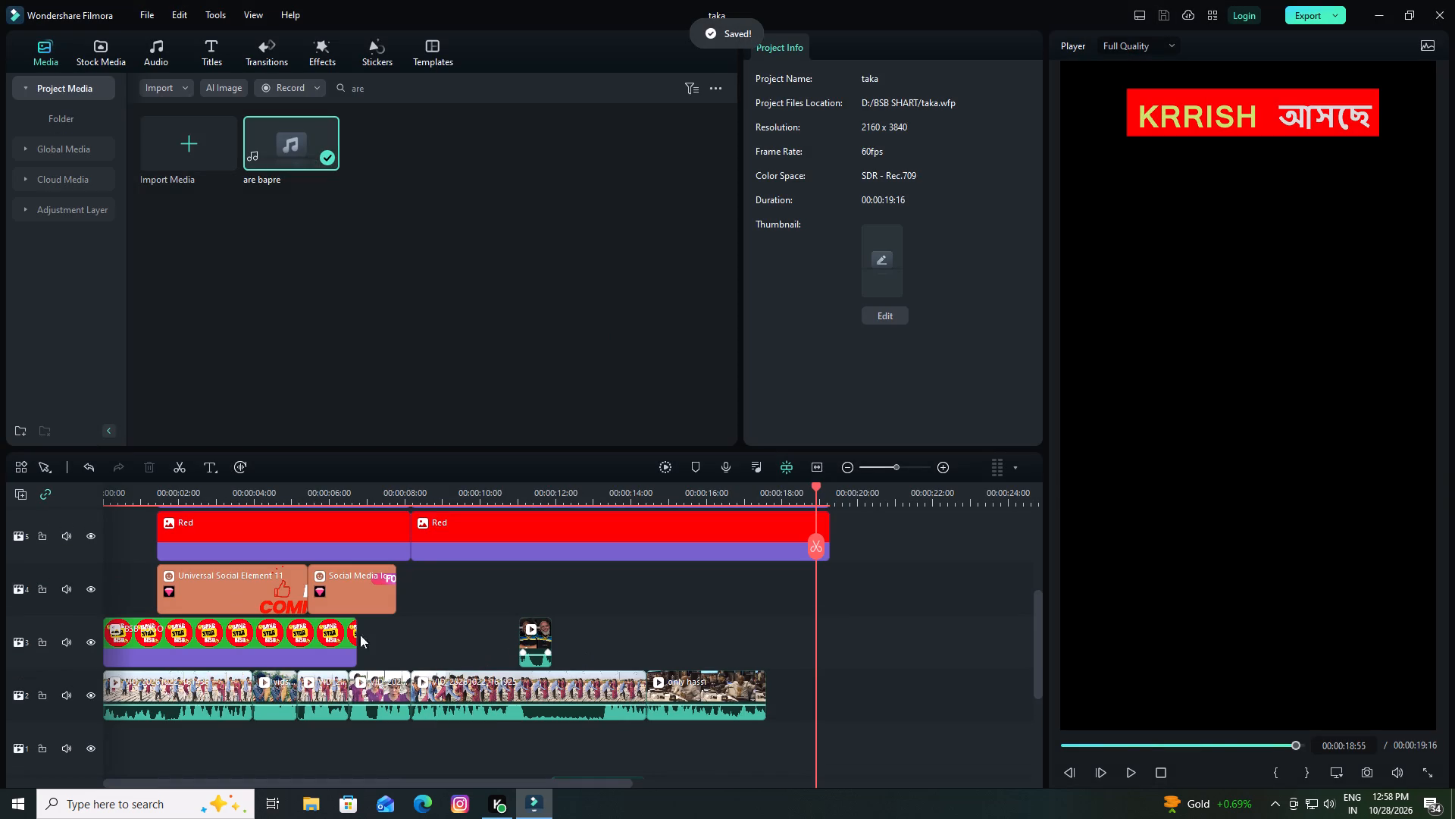
scroll(468, 609, up, 2)
scroll(404, 651, up, 1)
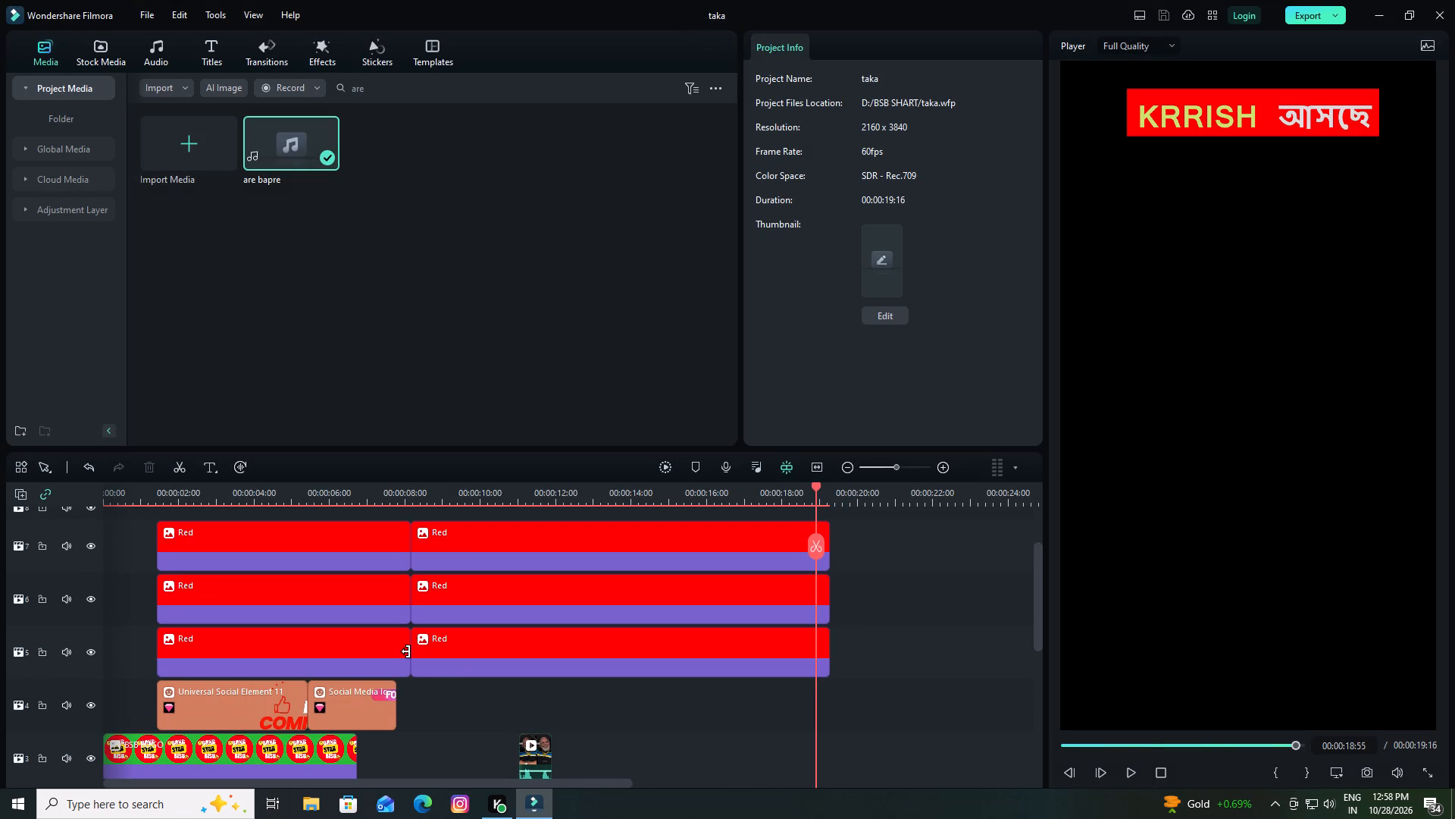
drag(179, 649, 117, 642)
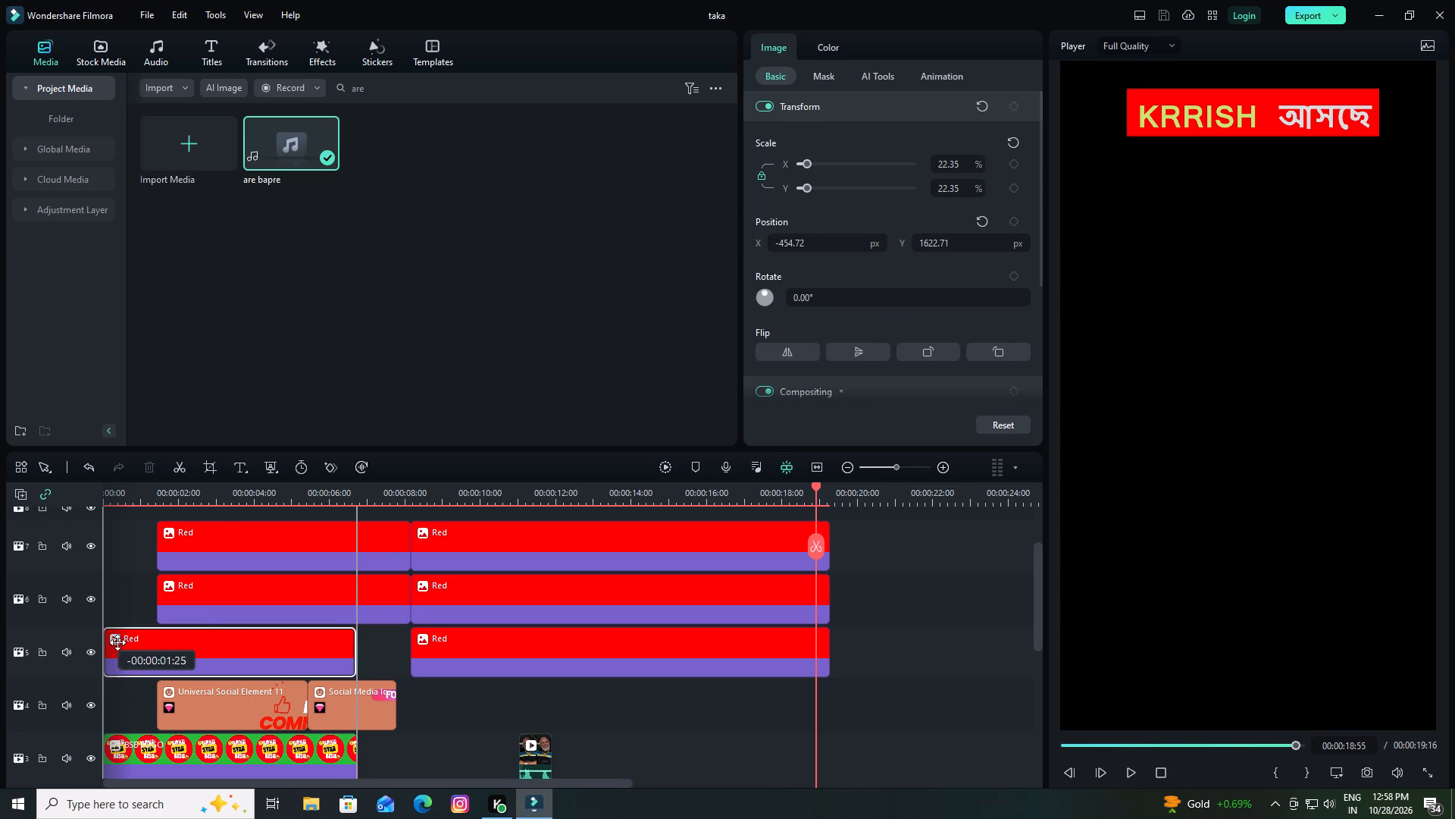
drag(117, 642, 117, 642)
drag(242, 601, 124, 603)
drag(268, 548, 177, 550)
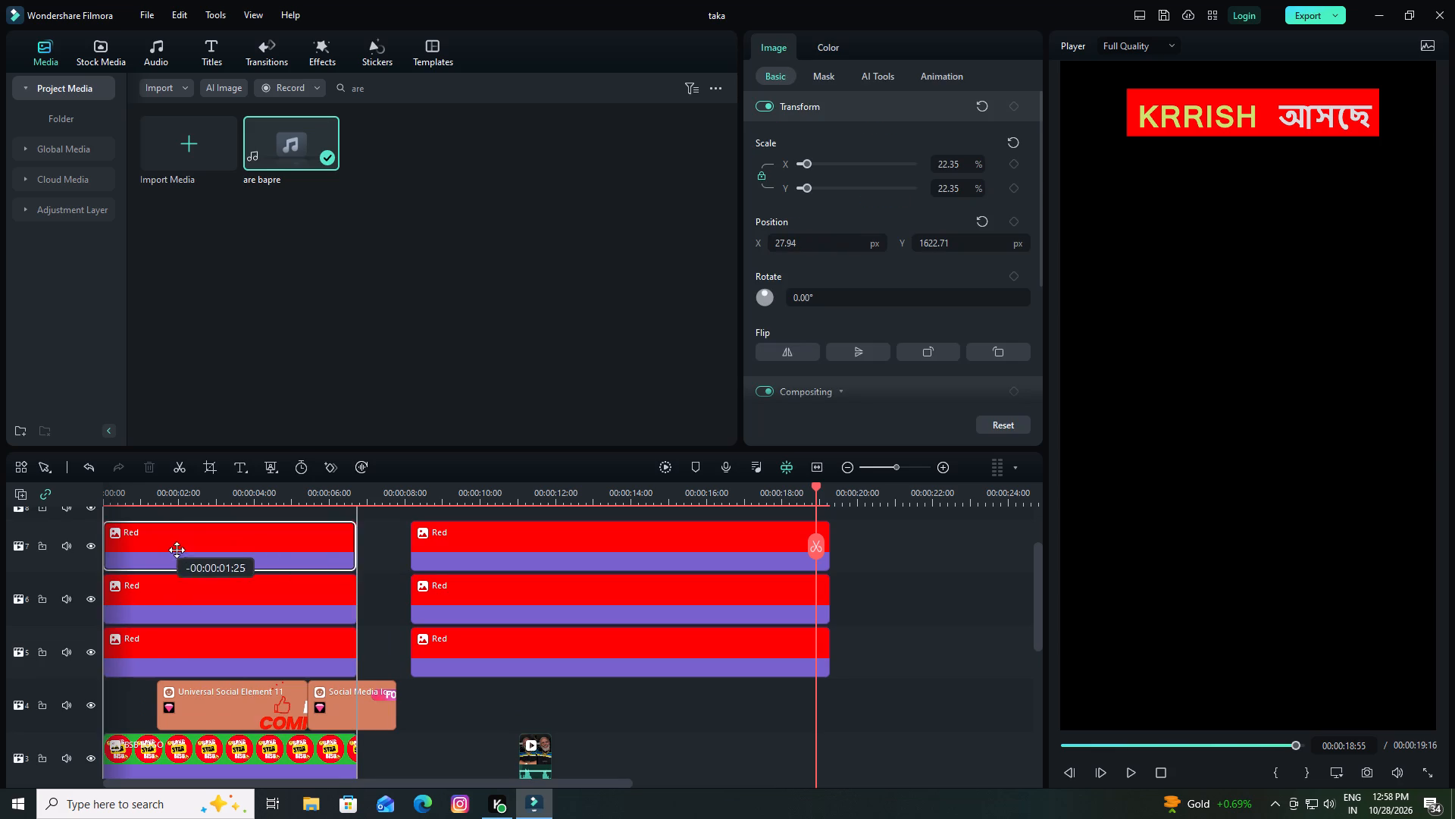
drag(177, 550, 174, 550)
Close the gaps on video tracks 5, 6 and 7 by moving each second Red clip against the first one.
drag(471, 540, 411, 541)
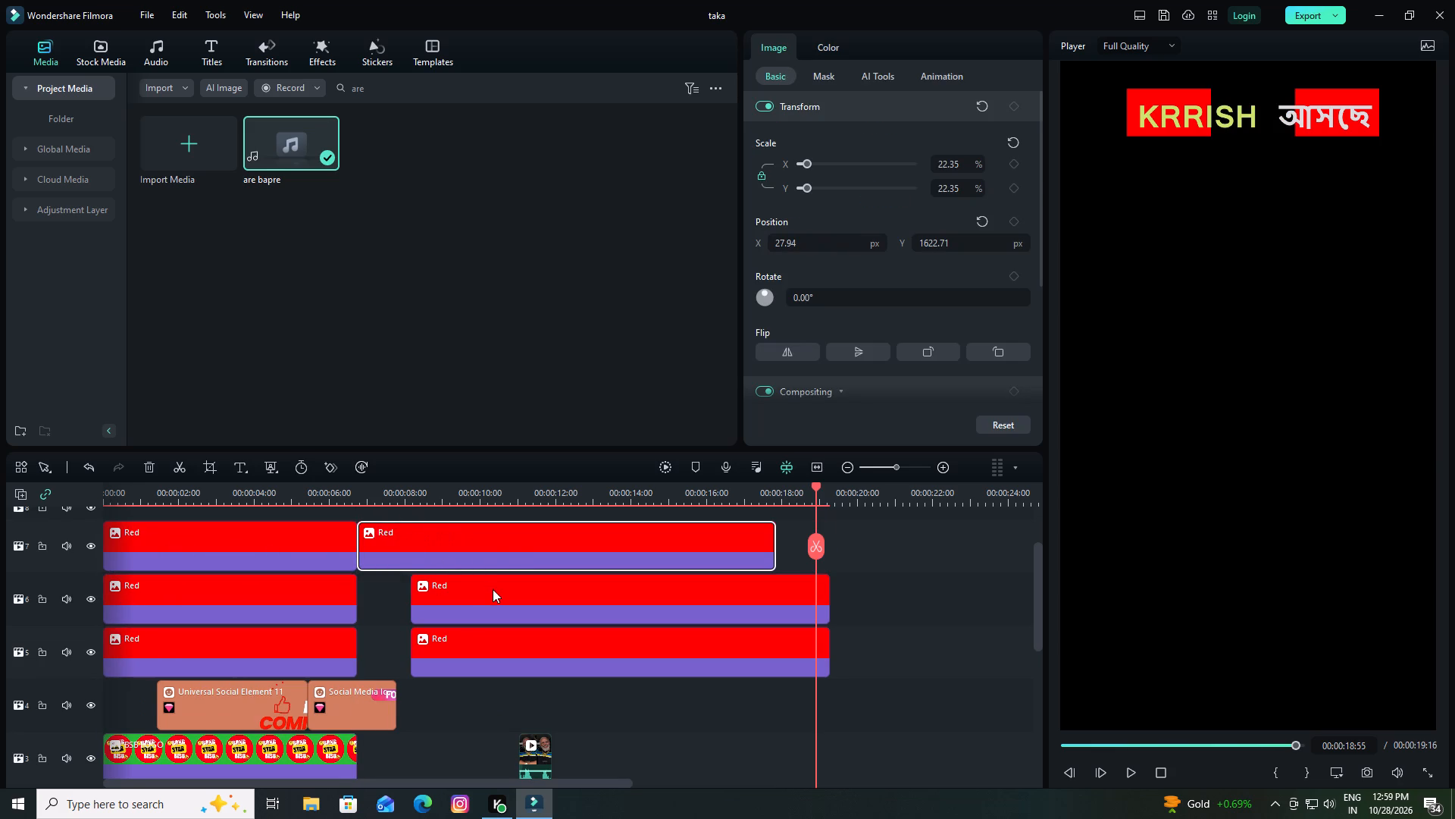
drag(493, 589, 427, 590)
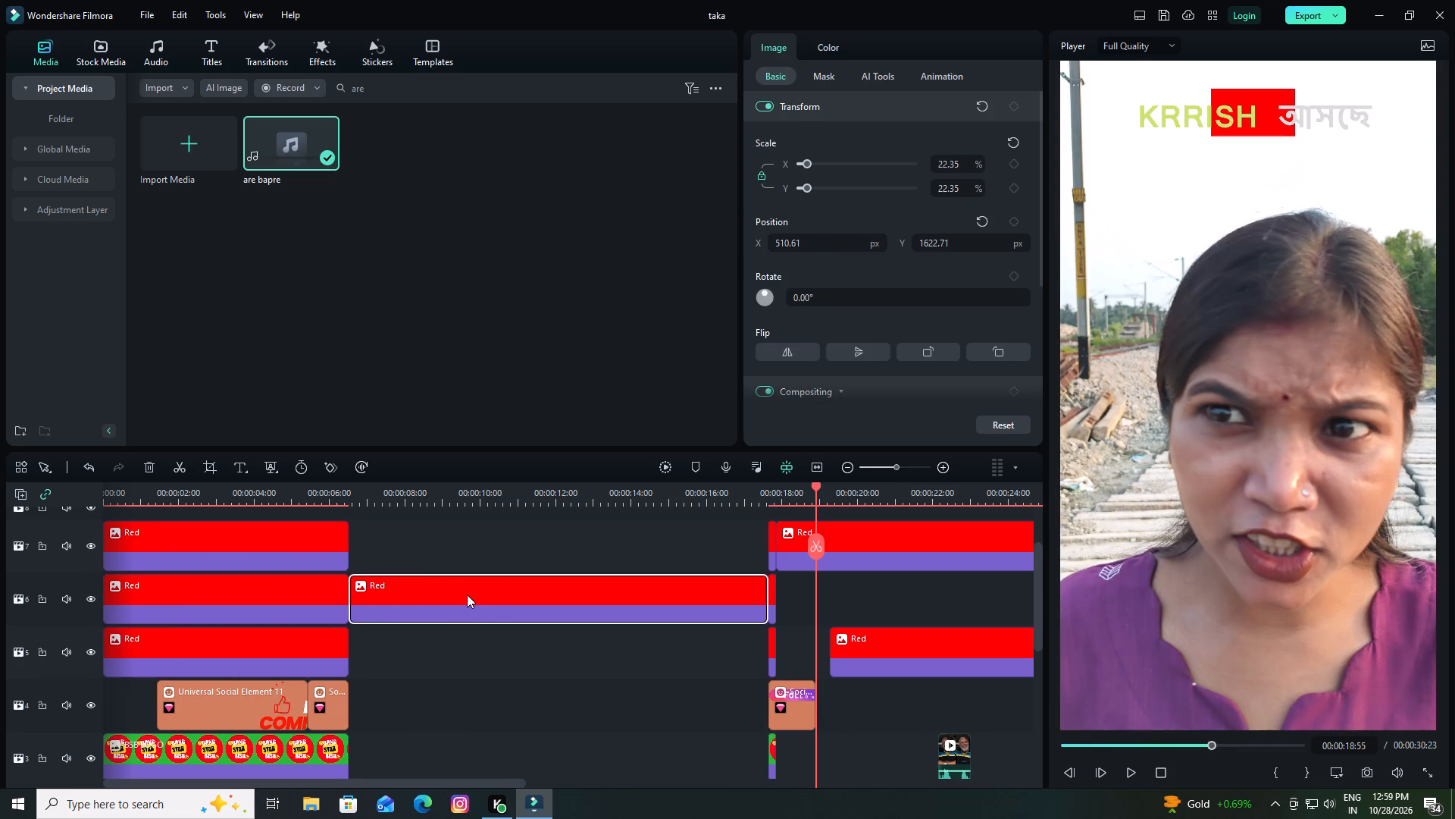
key(ctrl+z)
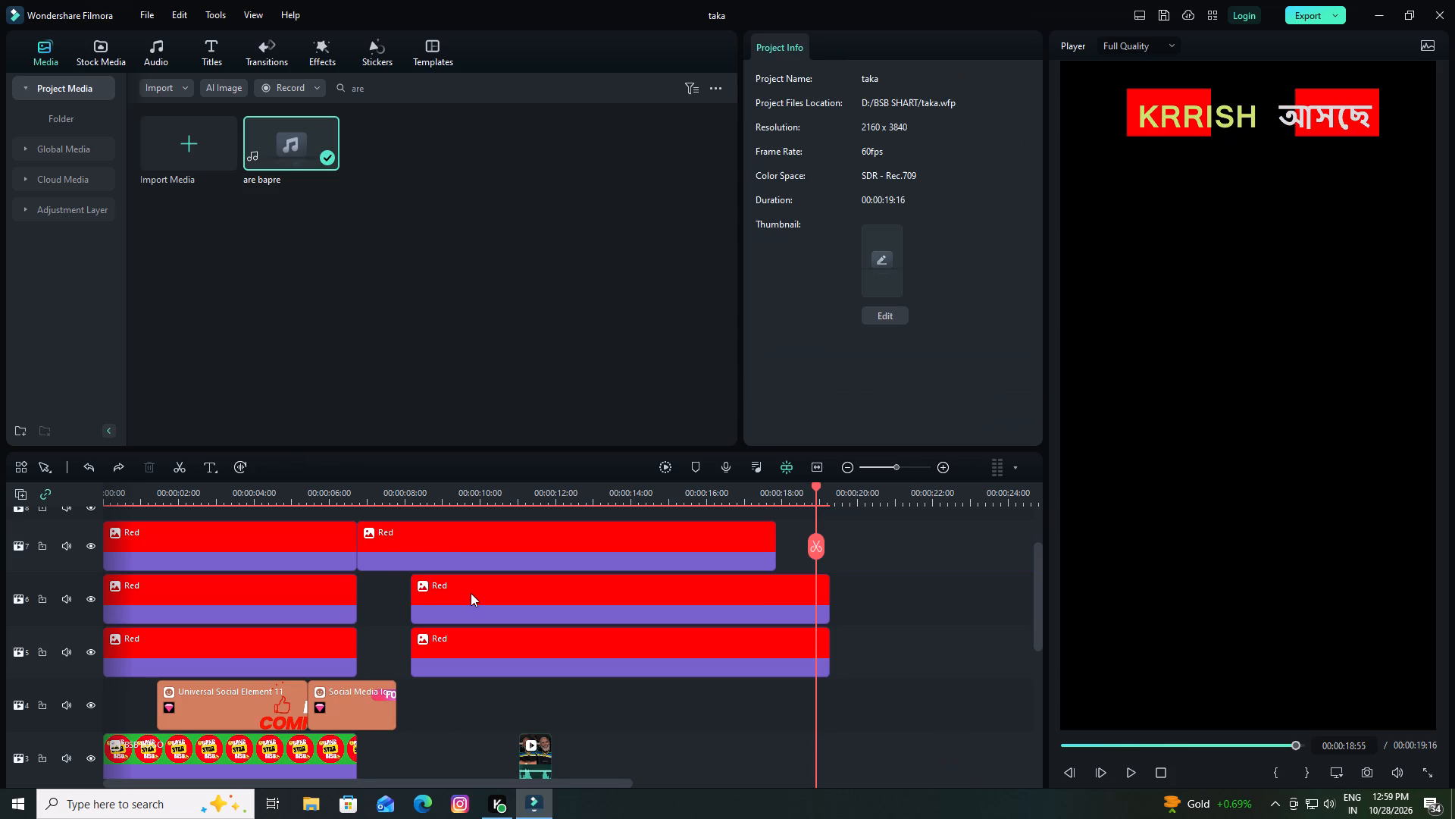
drag(474, 593, 412, 601)
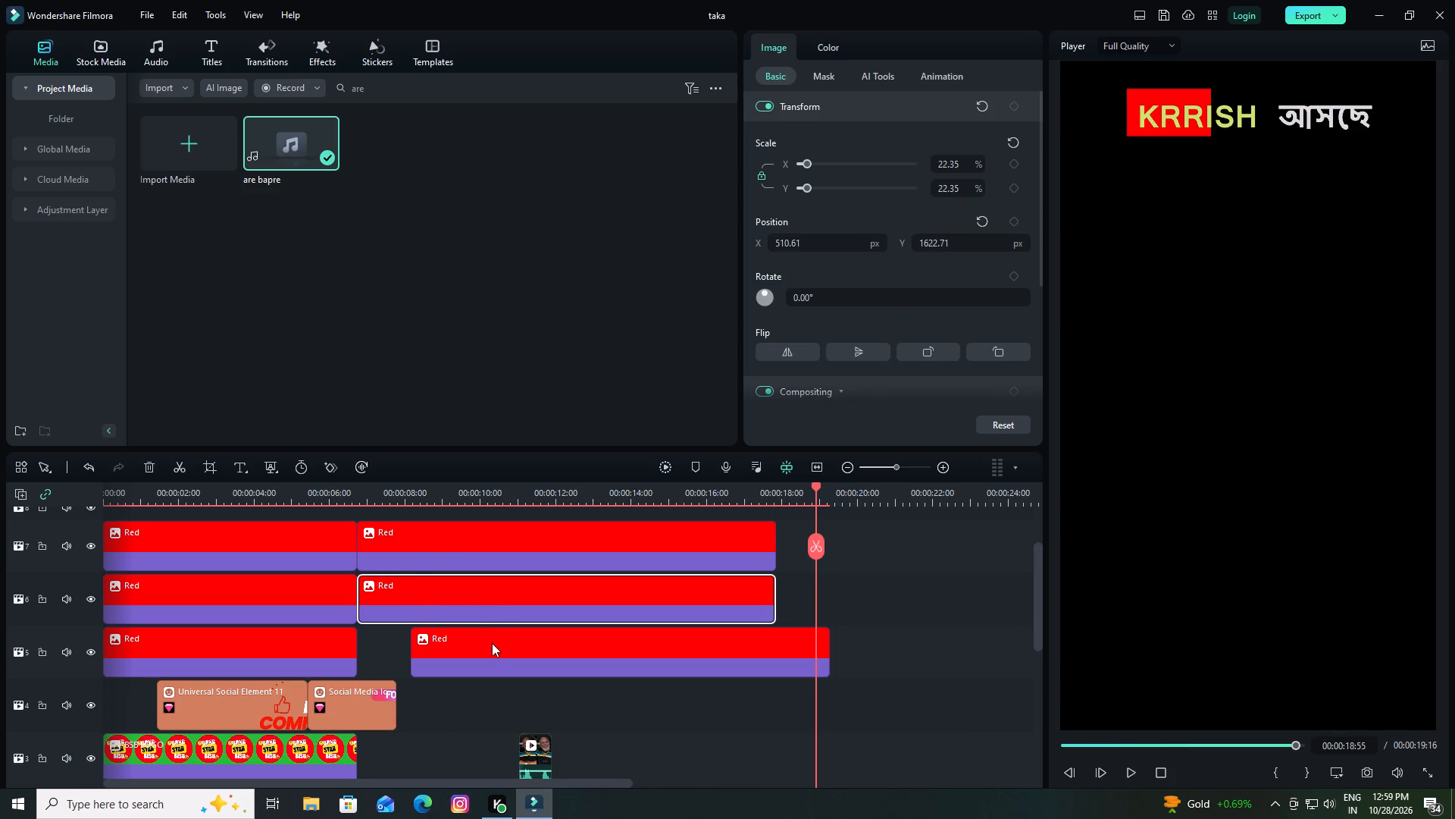
drag(492, 643, 436, 645)
Move the Social Media overlay clip to video track 10, above the titles, starting with the closing reaction clip.
scroll(463, 711, down, 1)
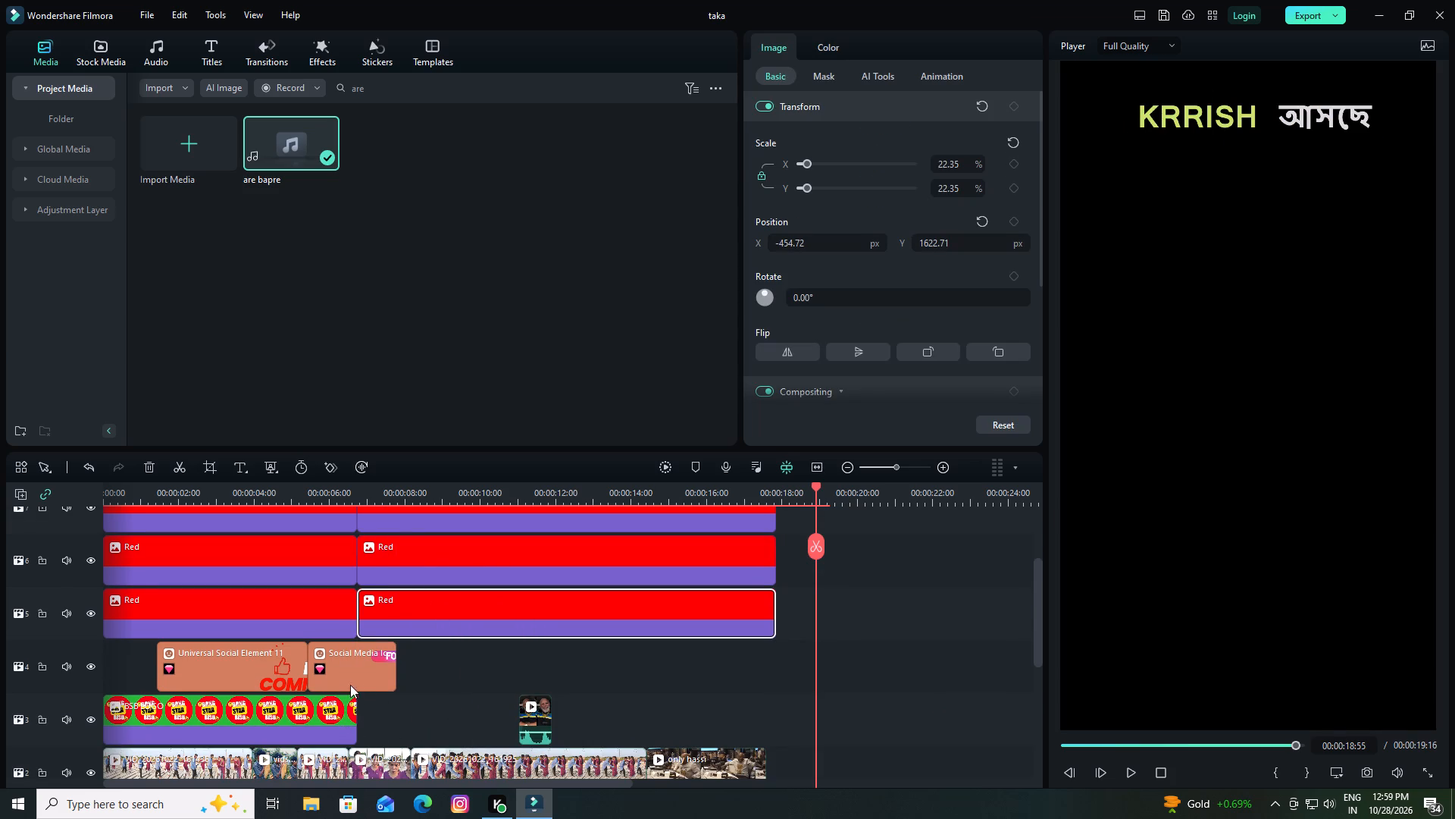
drag(355, 667, 602, 667)
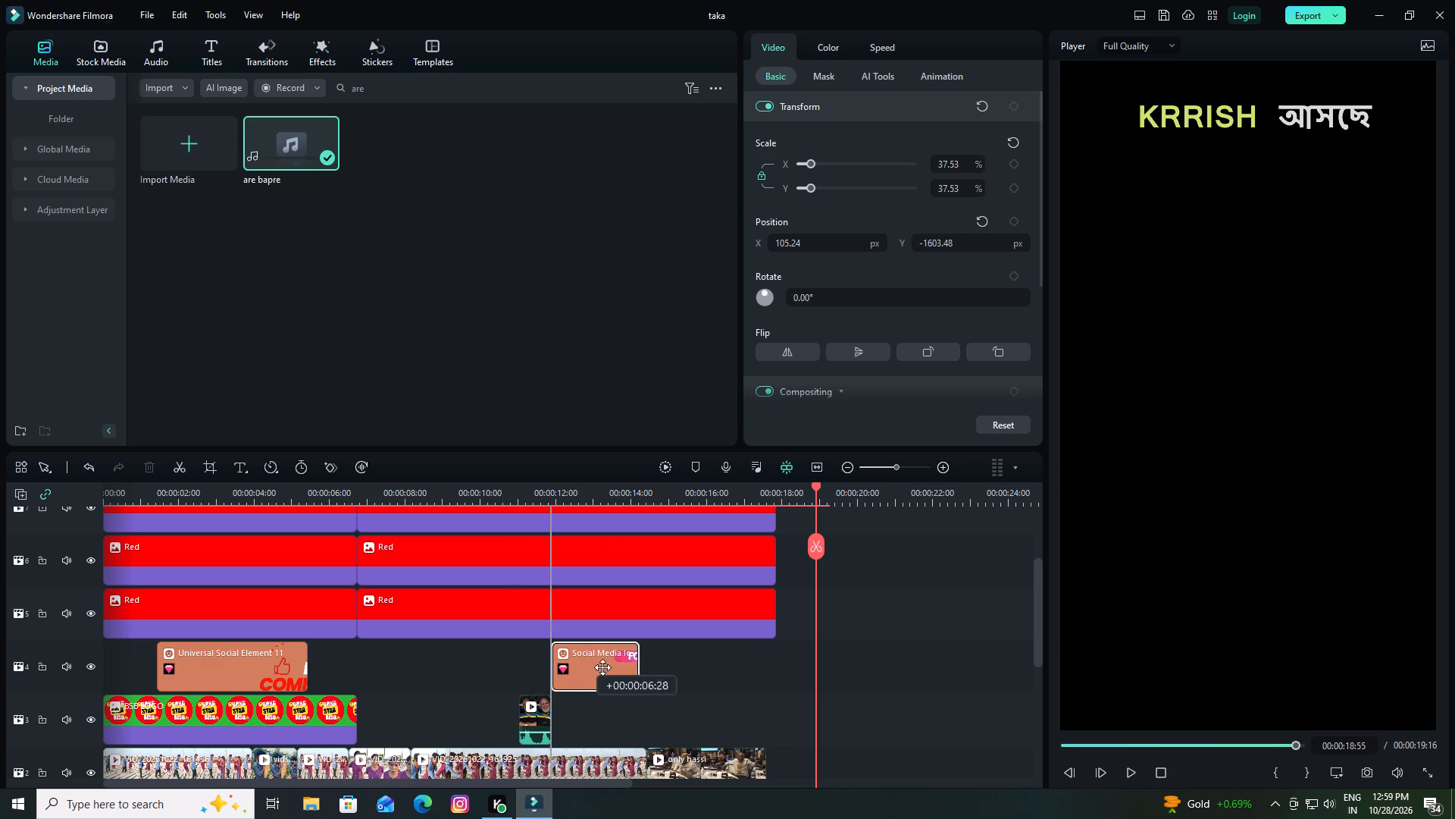
drag(602, 667, 721, 673)
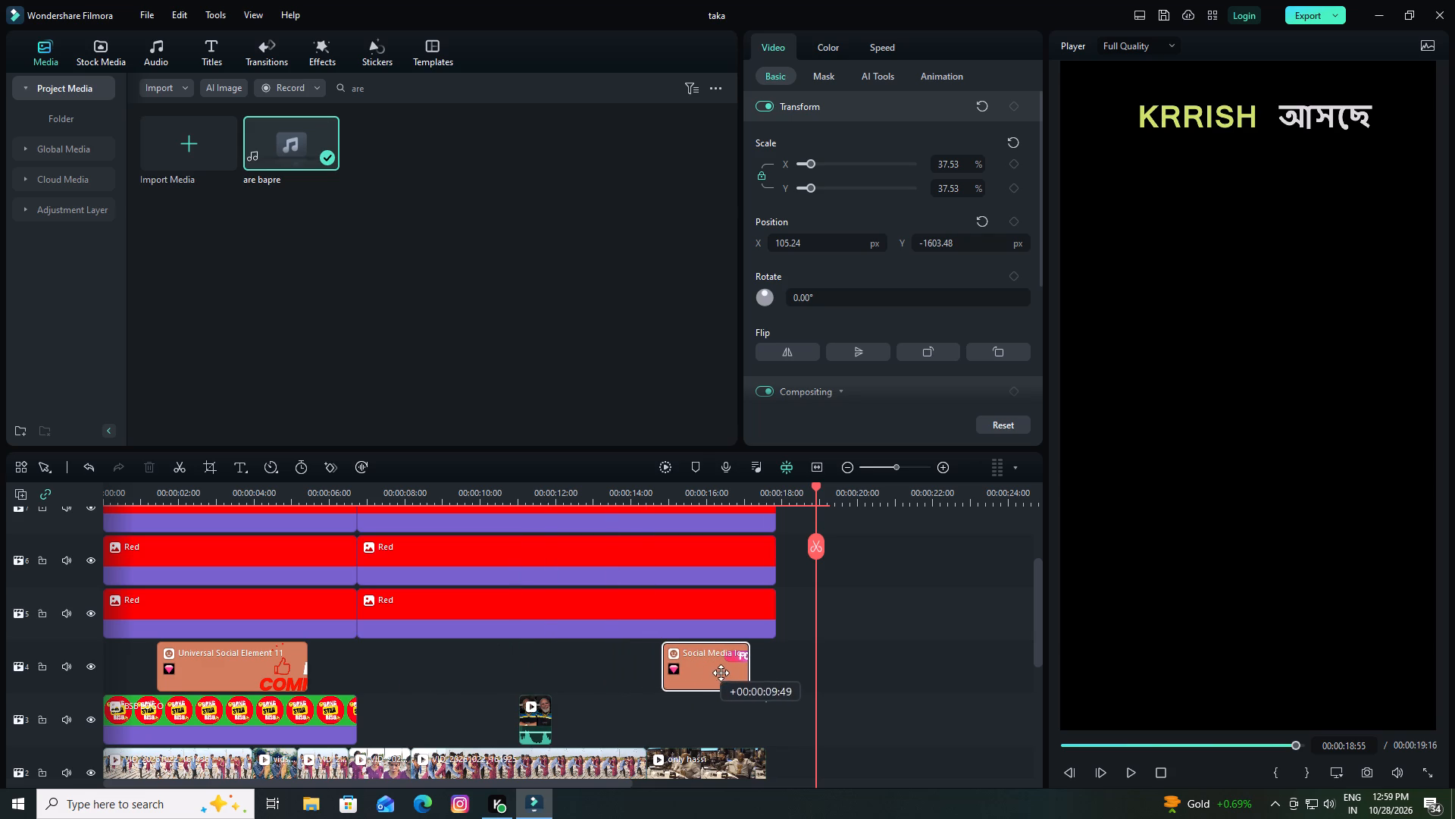
drag(721, 673, 715, 538)
Move the Universal Social Element 11 clip to video track 10 so it ends at the join between the Red clips.
scroll(309, 718, down, 3)
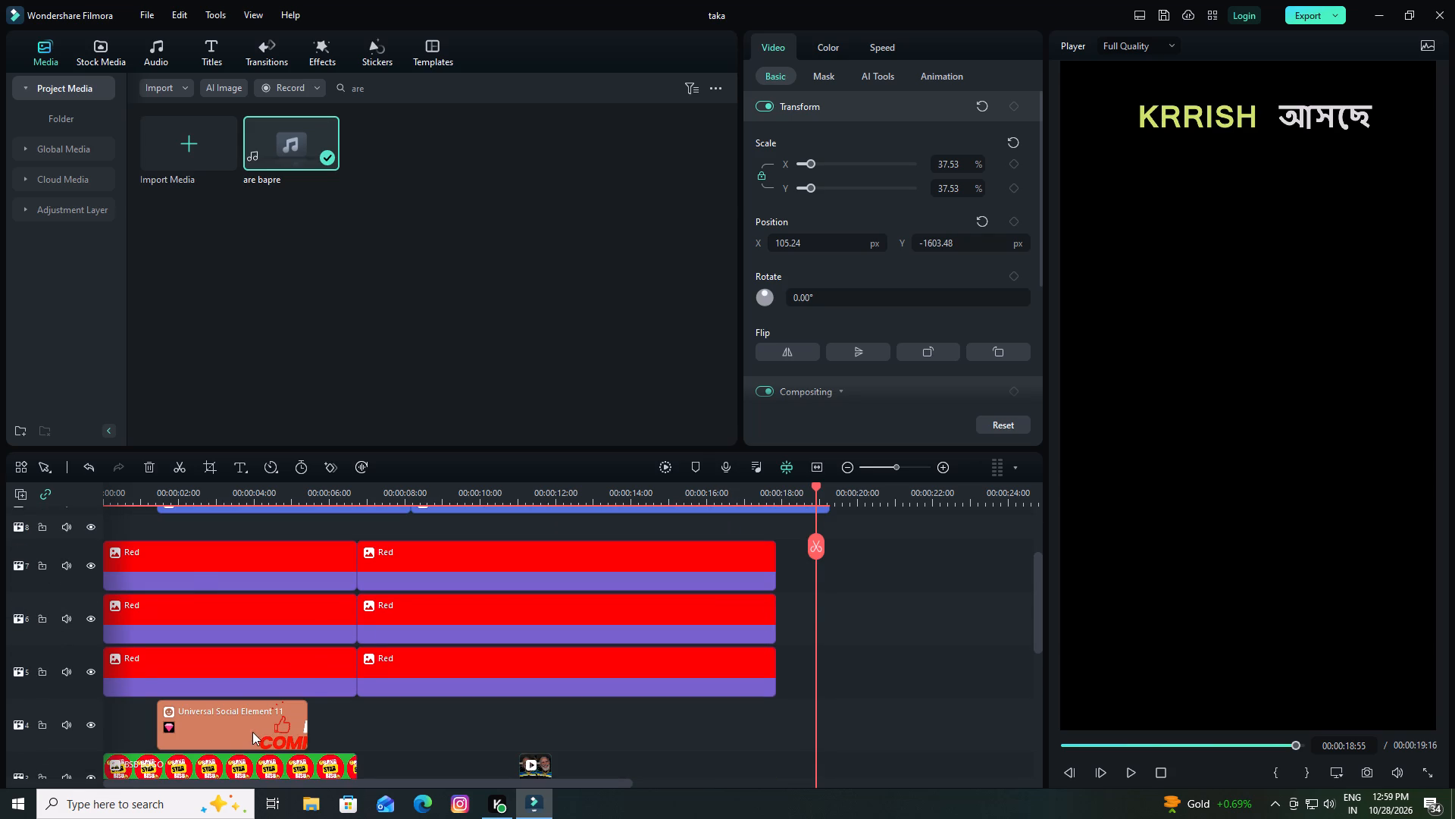
drag(239, 729, 251, 564)
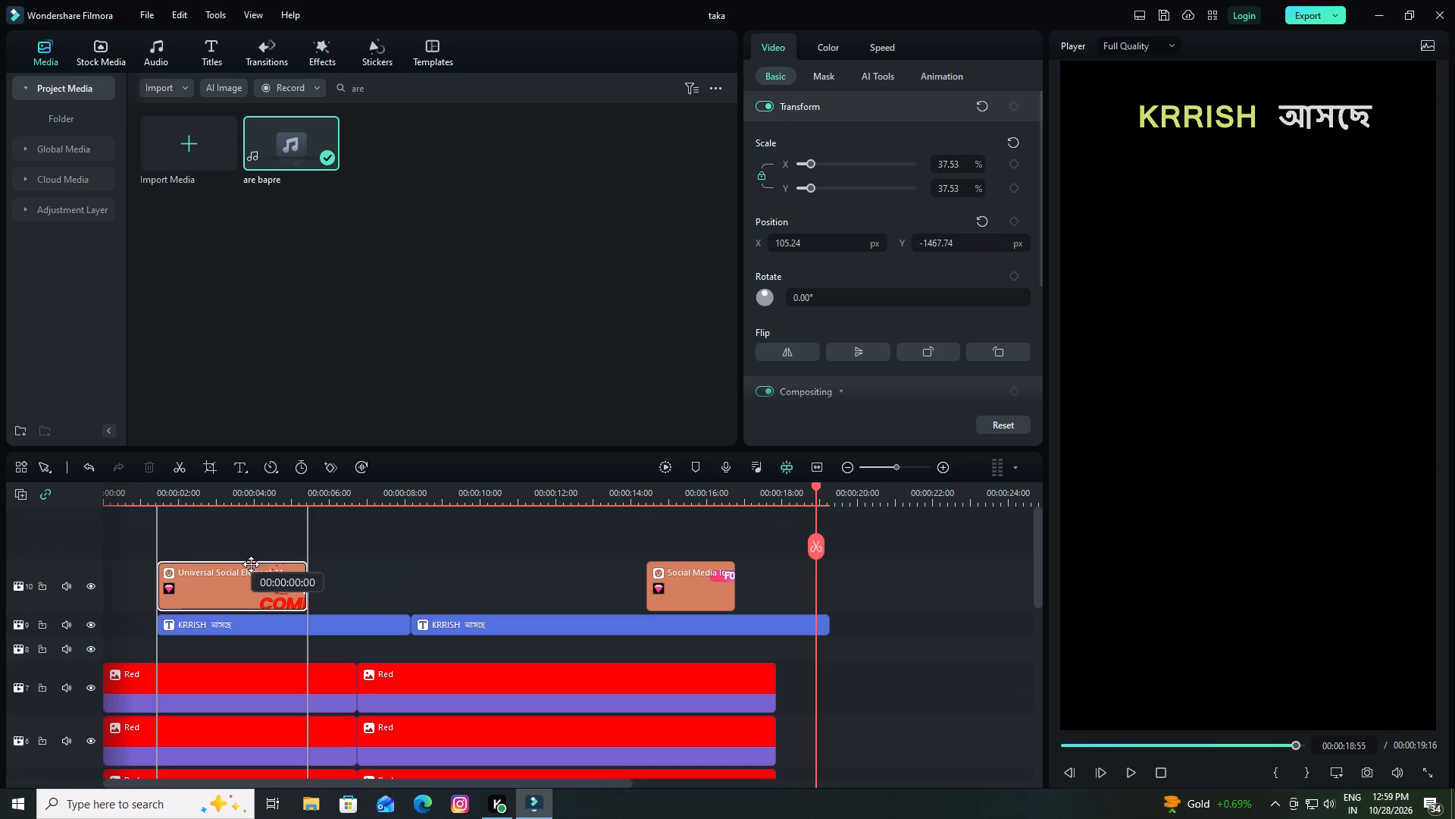
drag(251, 564, 252, 566)
drag(248, 582, 315, 581)
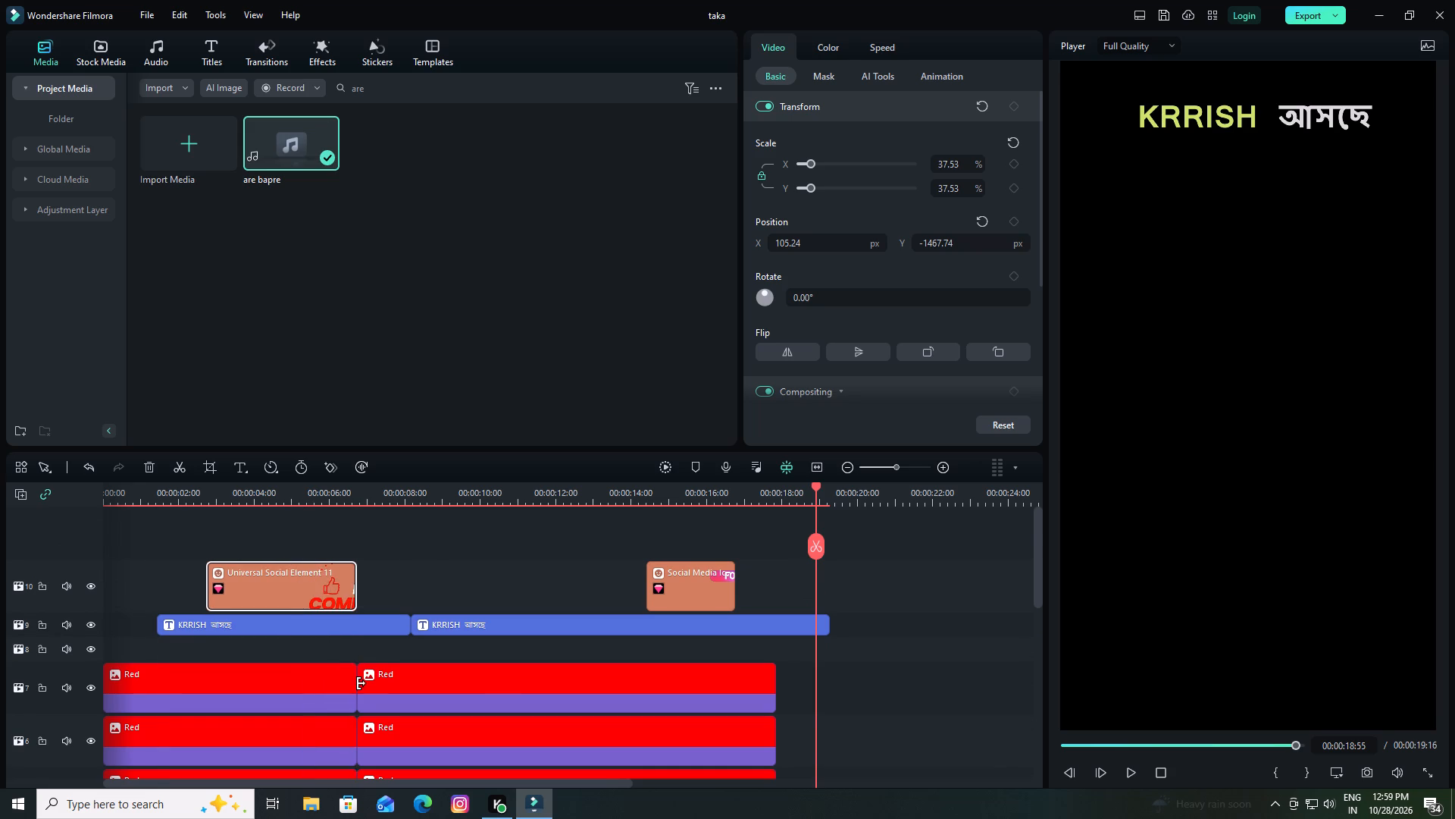
Move the logo overlay up to video track 4 and extend it to the end of the closing reaction clip.
scroll(362, 684, down, 2)
scroll(286, 748, down, 2)
drag(281, 746, 281, 710)
drag(353, 692, 368, 695)
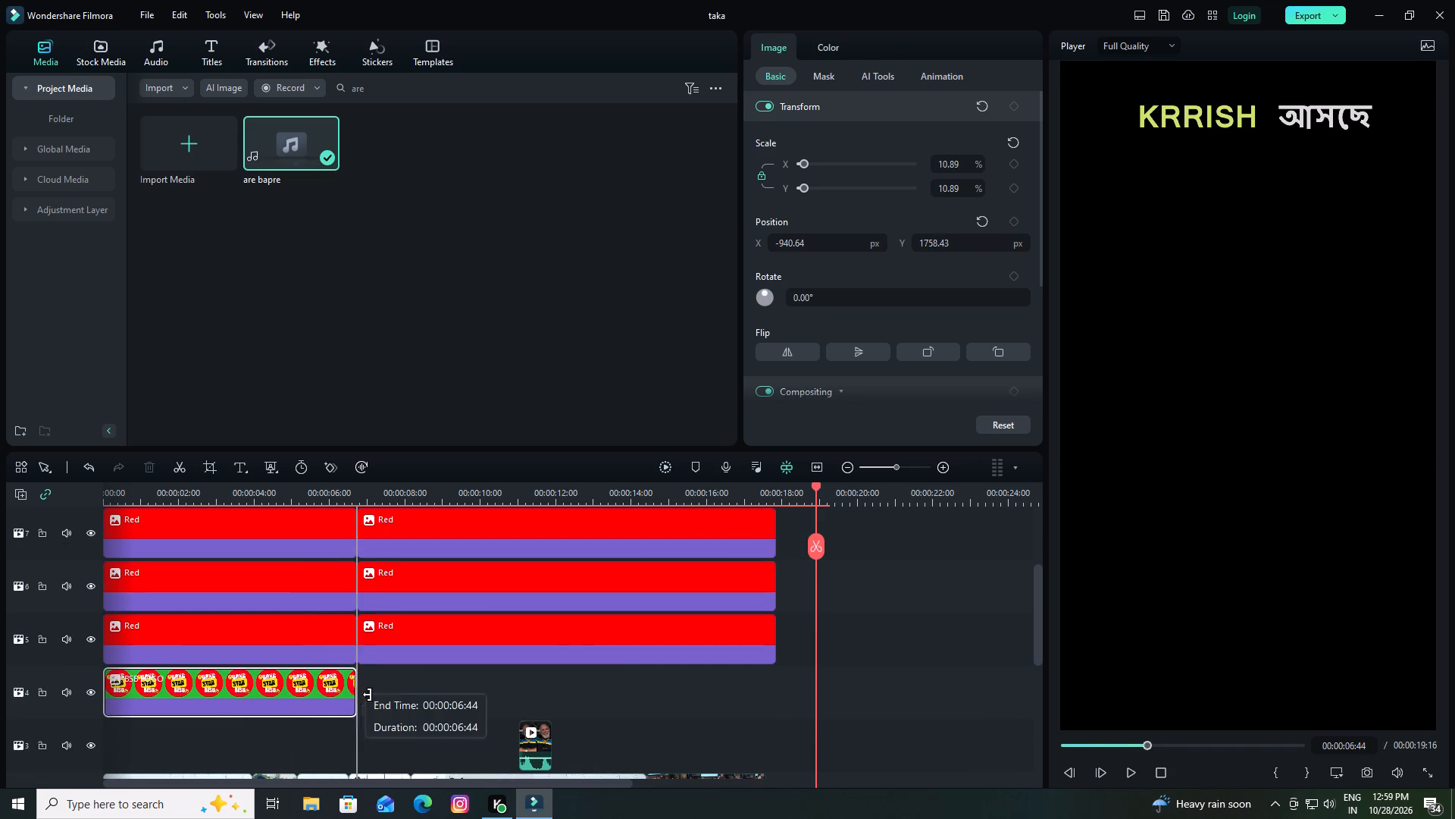
drag(368, 695, 763, 723)
Trim the logo overlay's end to 00:00:14:26, where the closing reaction clip starts.
scroll(764, 723, down, 2)
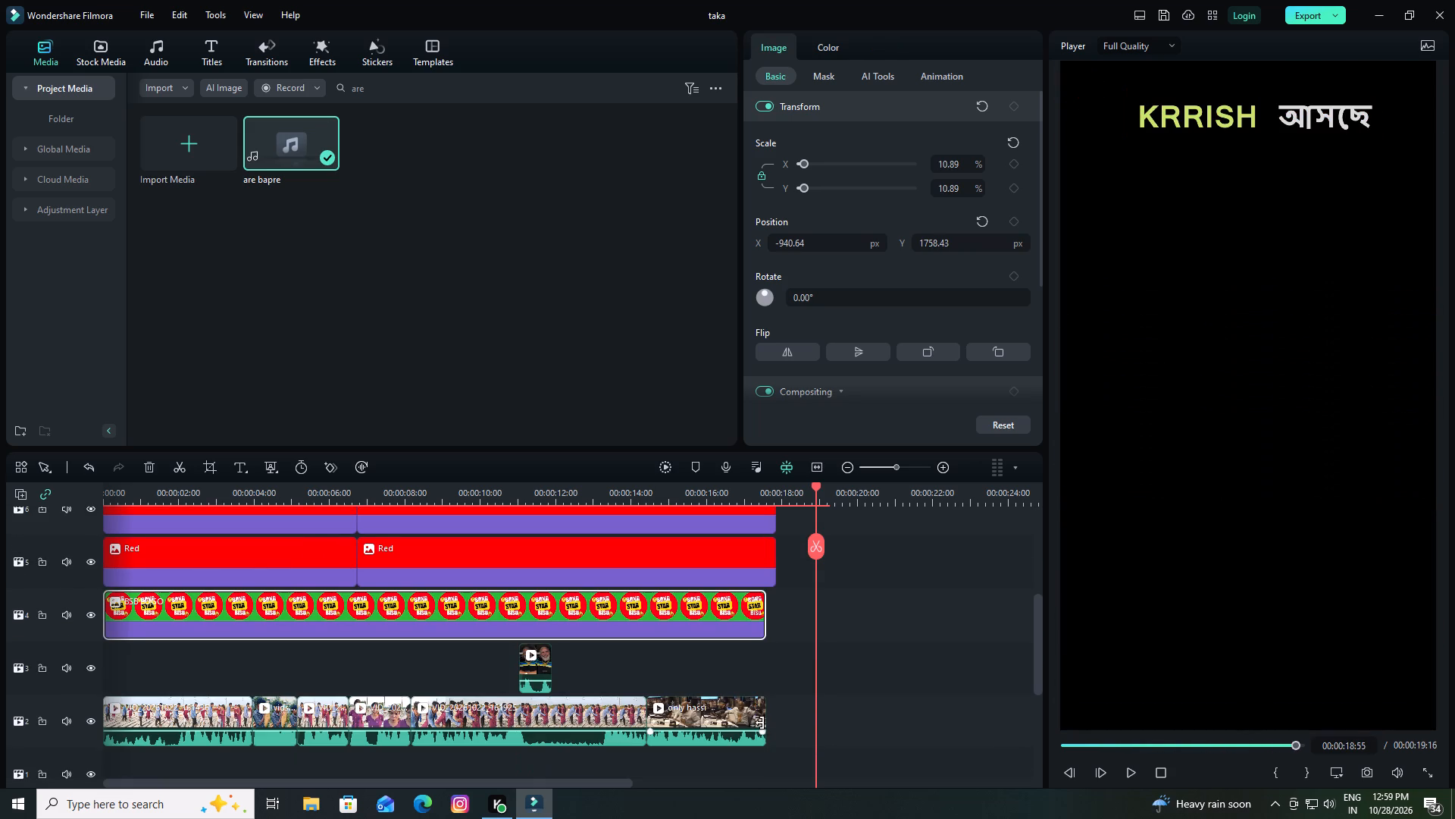
drag(815, 486, 652, 504)
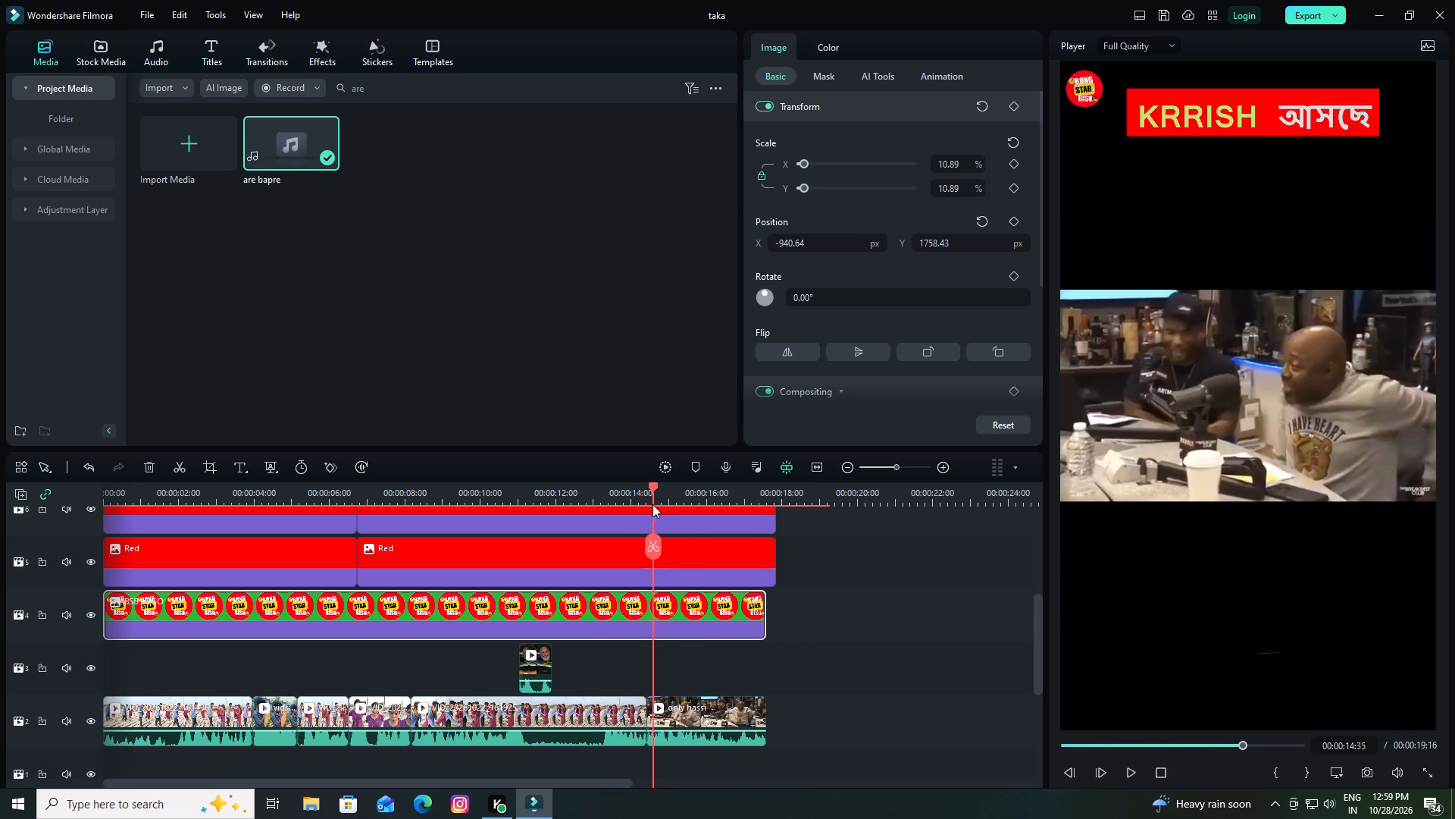
drag(652, 504, 647, 506)
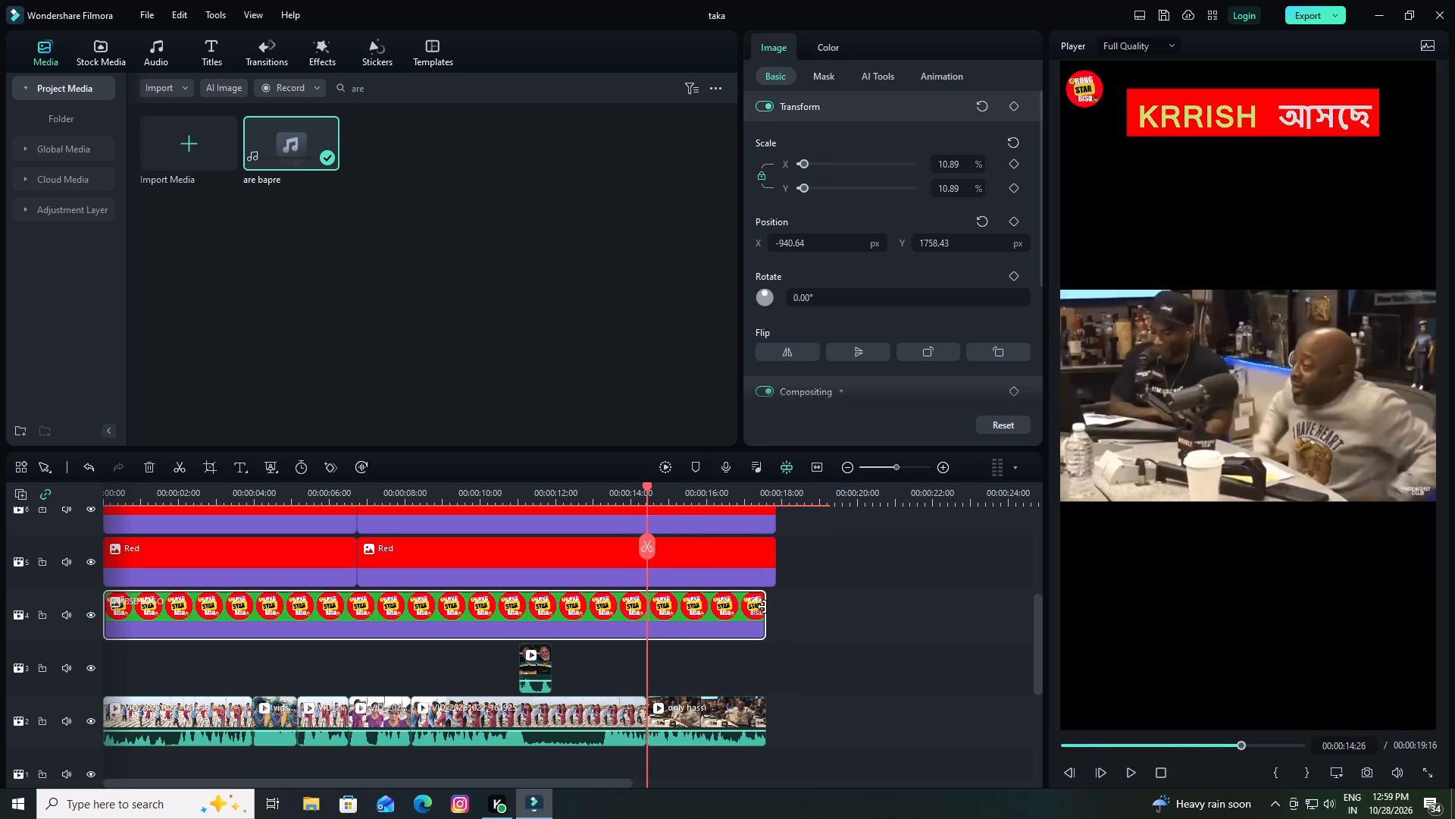
drag(765, 606, 646, 603)
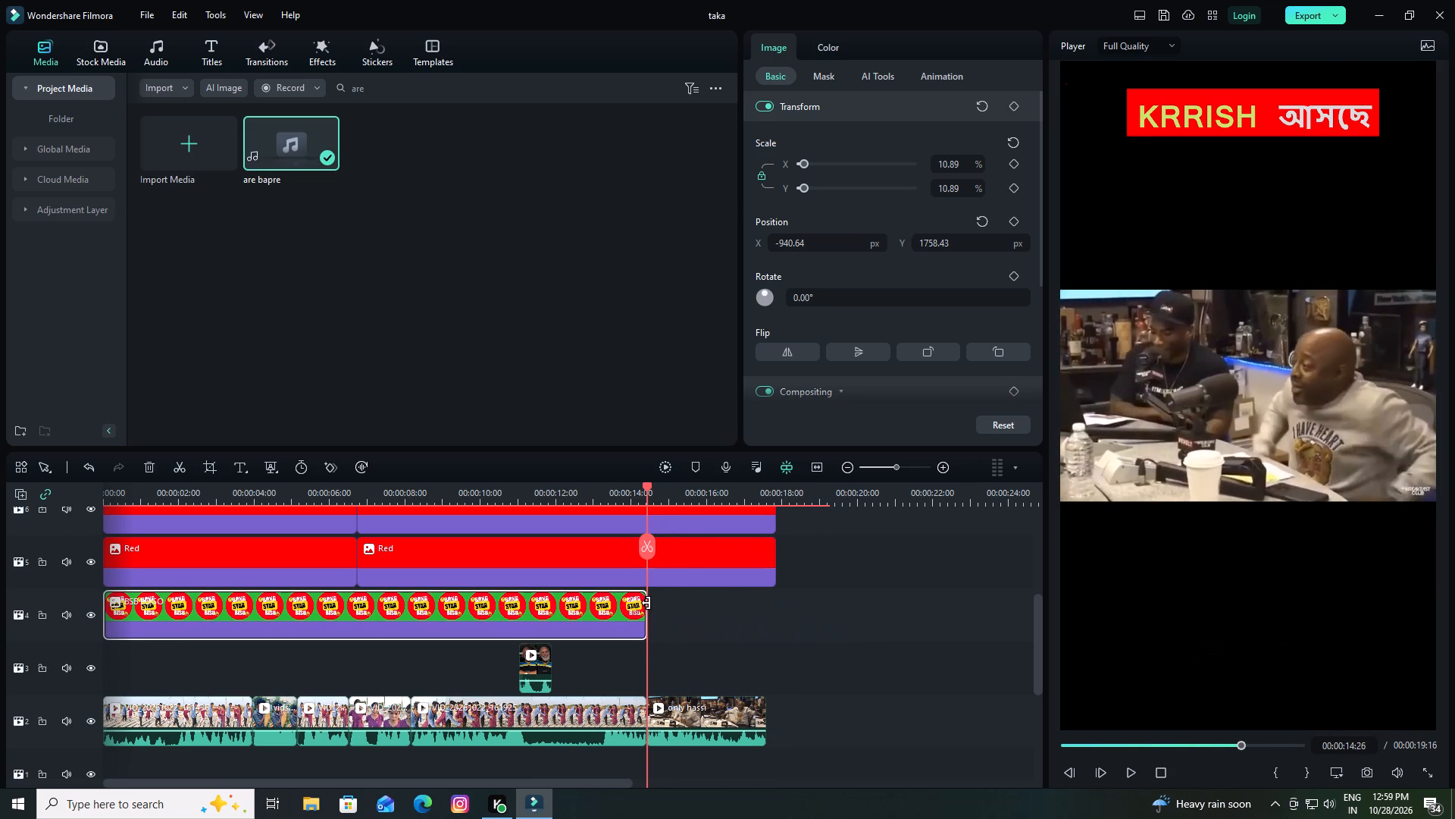
Trim the ends of the second Red clips on video tracks 5, 6 and 7 to 00:00:14:26.
scroll(685, 620, up, 1)
drag(775, 605, 715, 604)
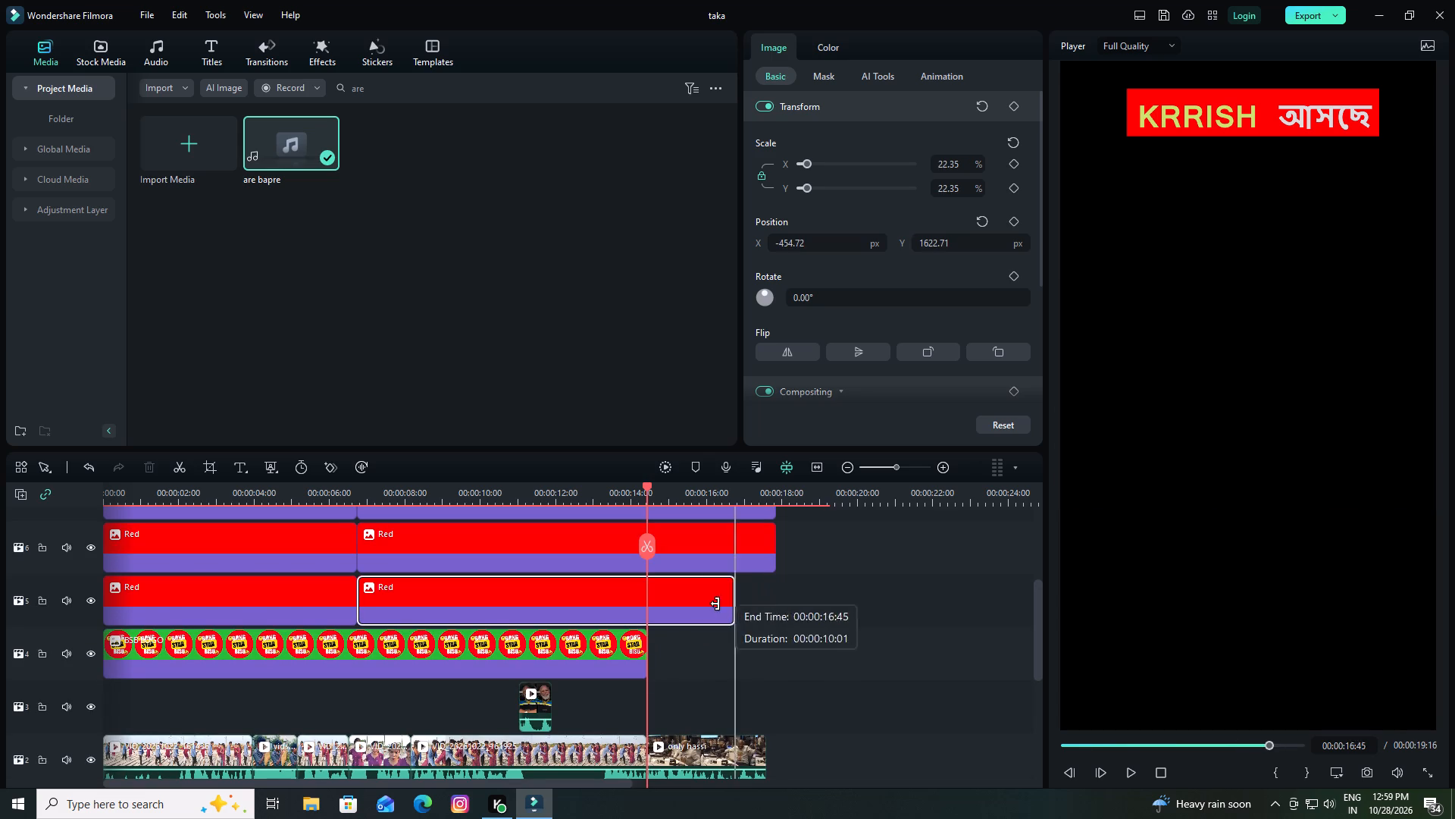
drag(715, 604, 647, 603)
scroll(671, 640, up, 1)
drag(775, 582, 648, 587)
scroll(671, 629, up, 2)
drag(774, 613, 693, 614)
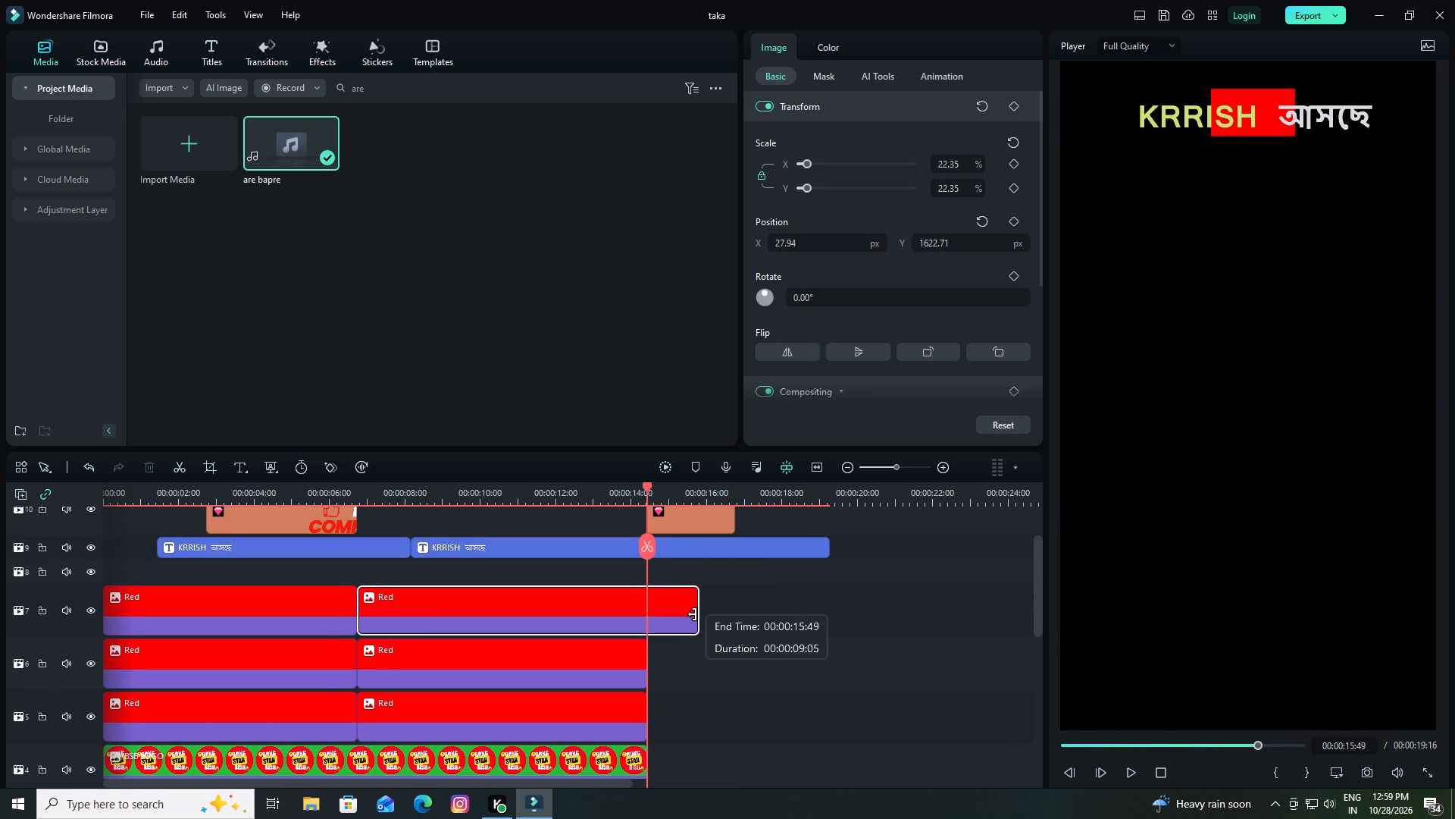
drag(693, 614, 649, 613)
Trim the end of the second KRRISH title to 00:00:14:26.
scroll(587, 676, up, 1)
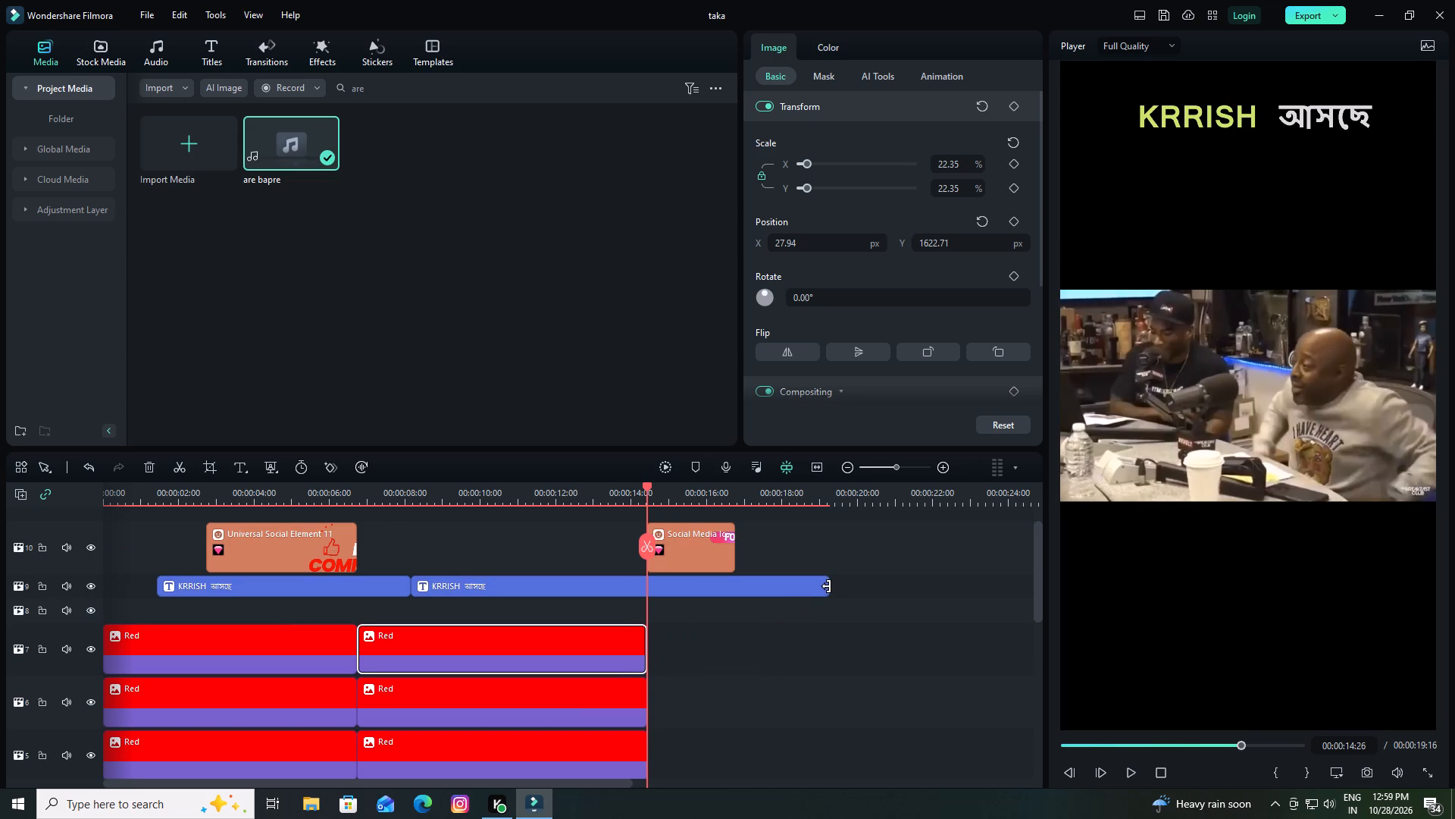
drag(827, 585, 645, 593)
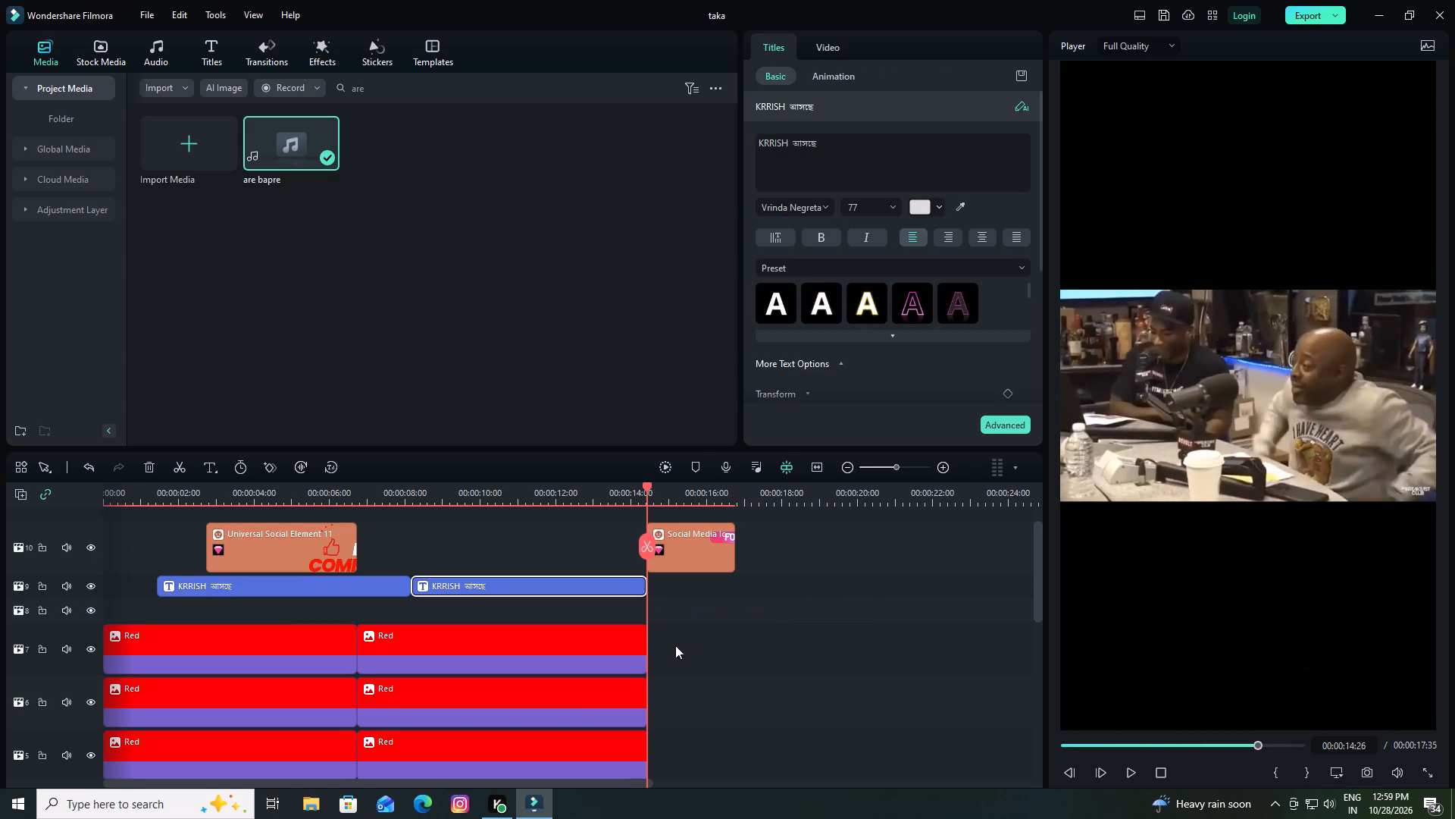
Move the Social Media overlay clip earlier so it ends at 00:00:14:26, before the closing reaction clip.
drag(694, 544, 601, 544)
click(612, 544)
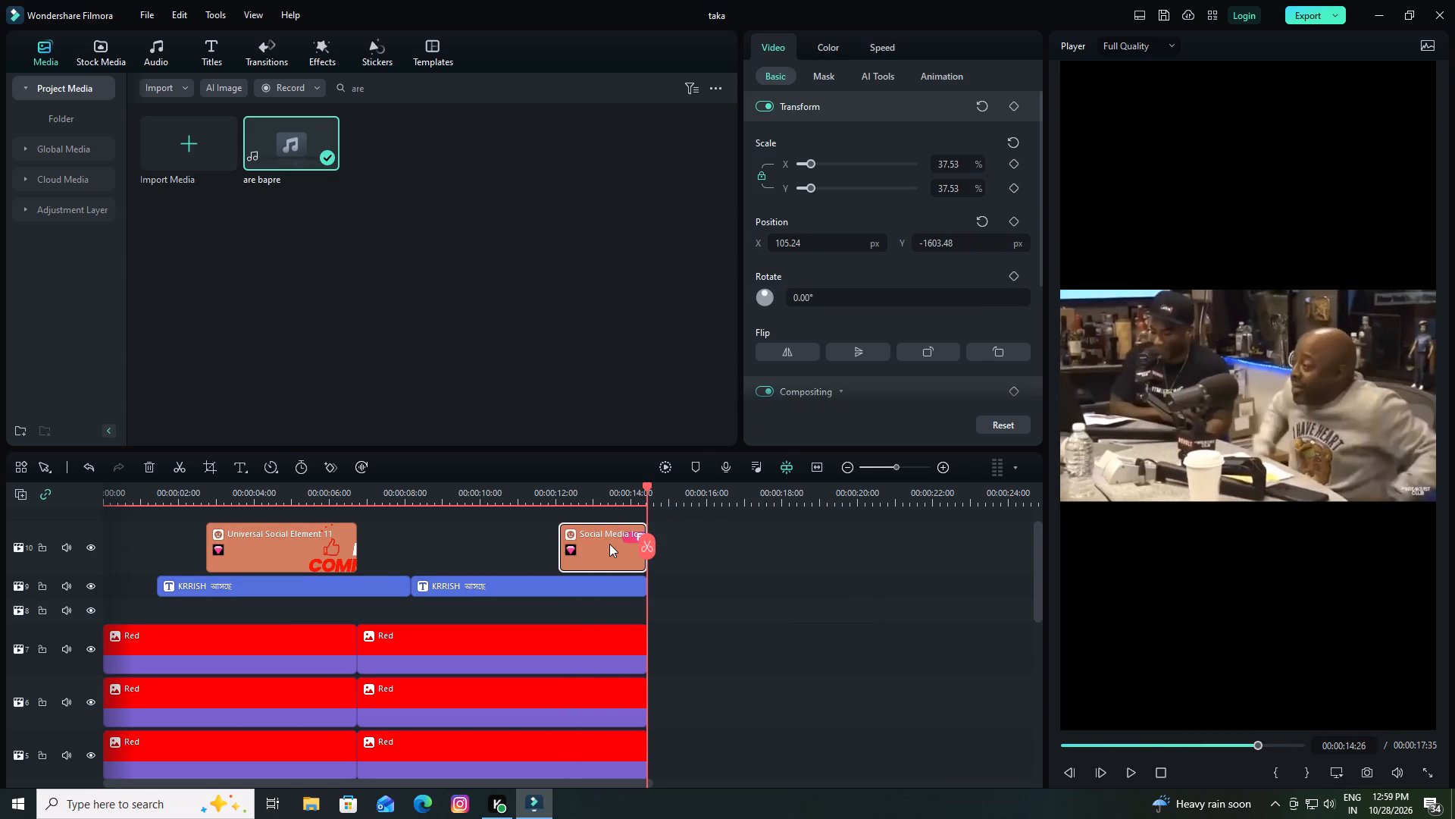
click(315, 538)
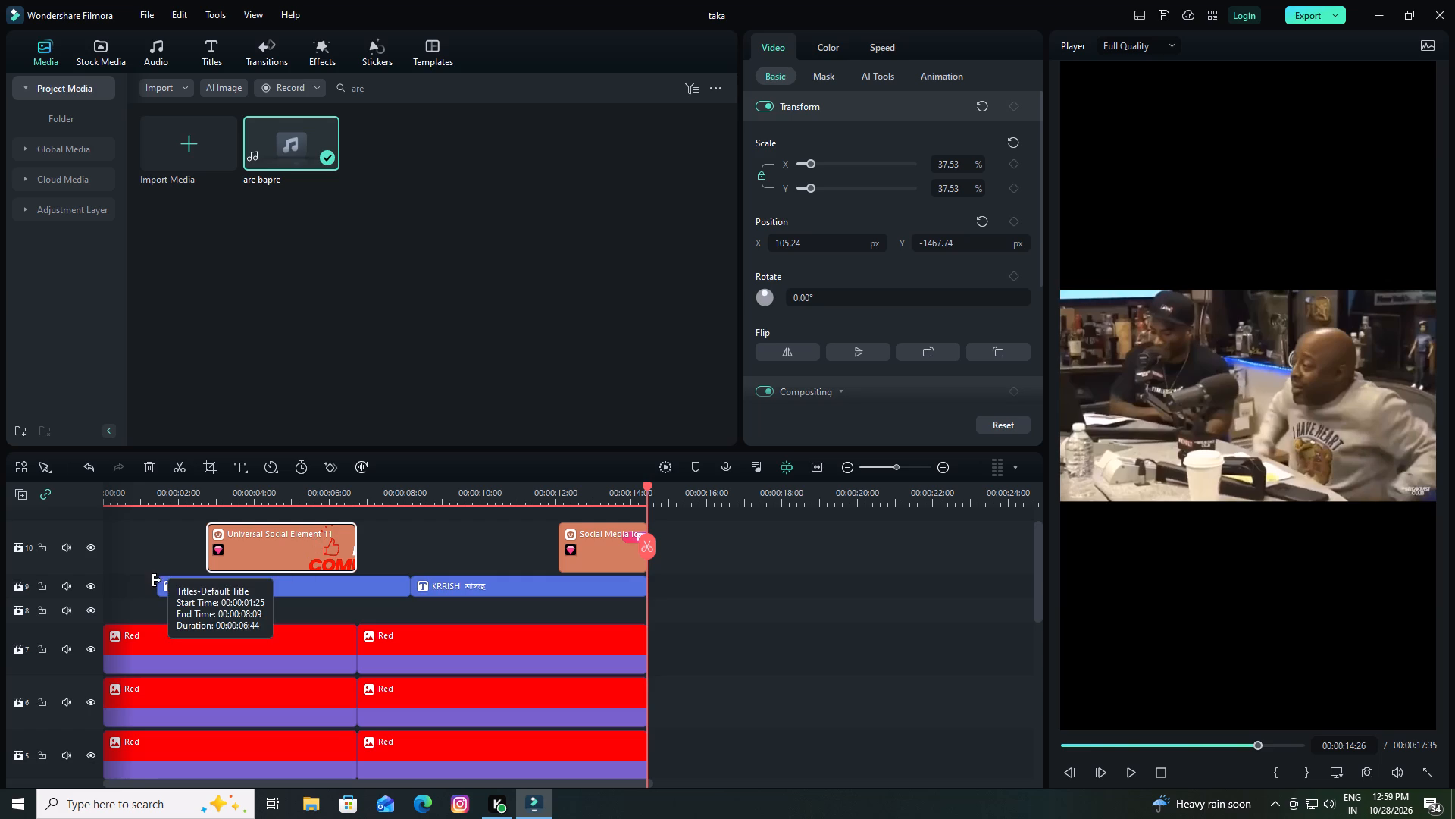
Extend the first KRRISH title's start back to the beginning of the timeline.
drag(158, 584, 100, 585)
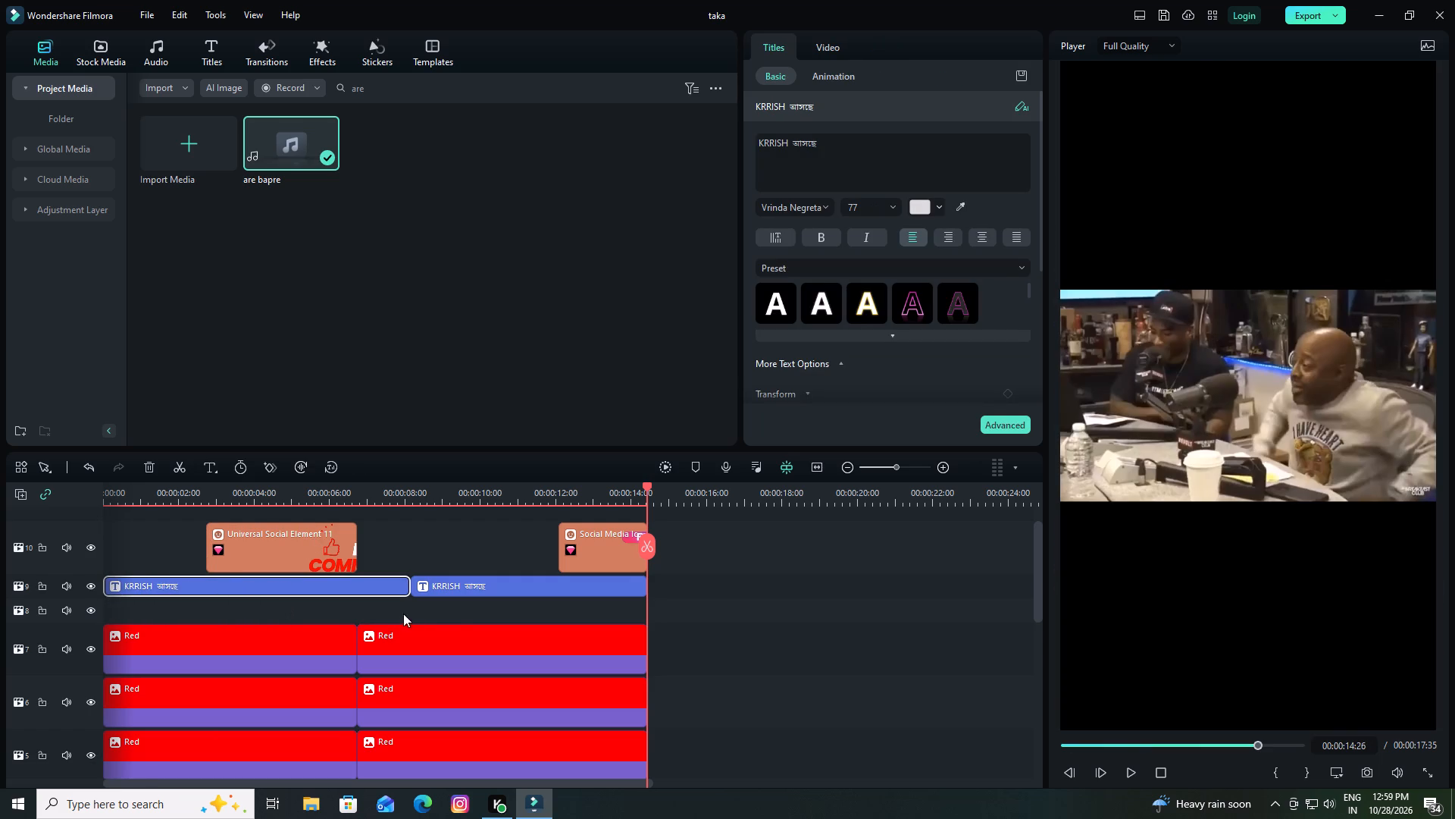
Delete the second KRRISH title clip.
scroll(456, 614, down, 2)
scroll(470, 632, up, 1)
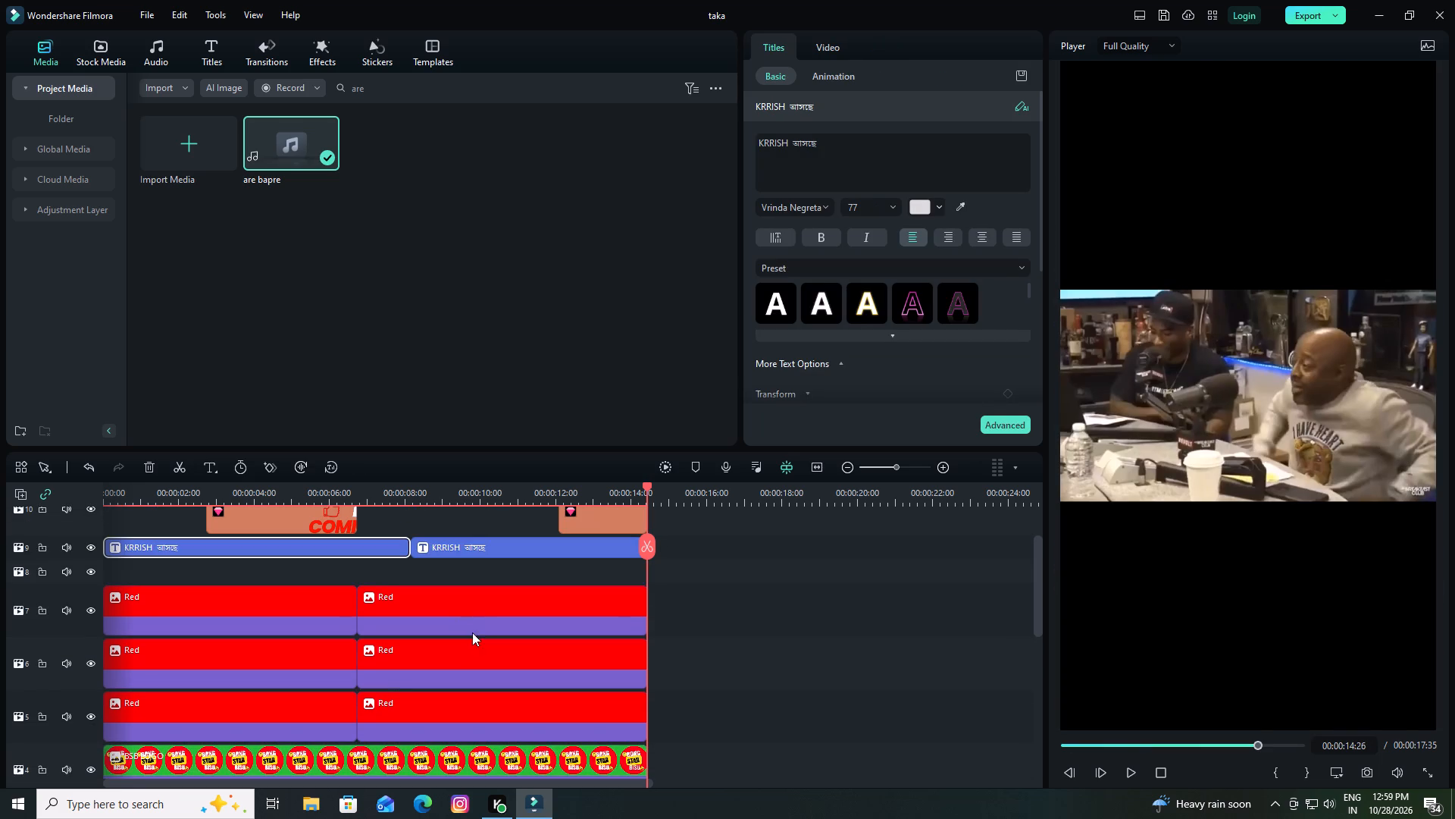
click(477, 551)
click(146, 462)
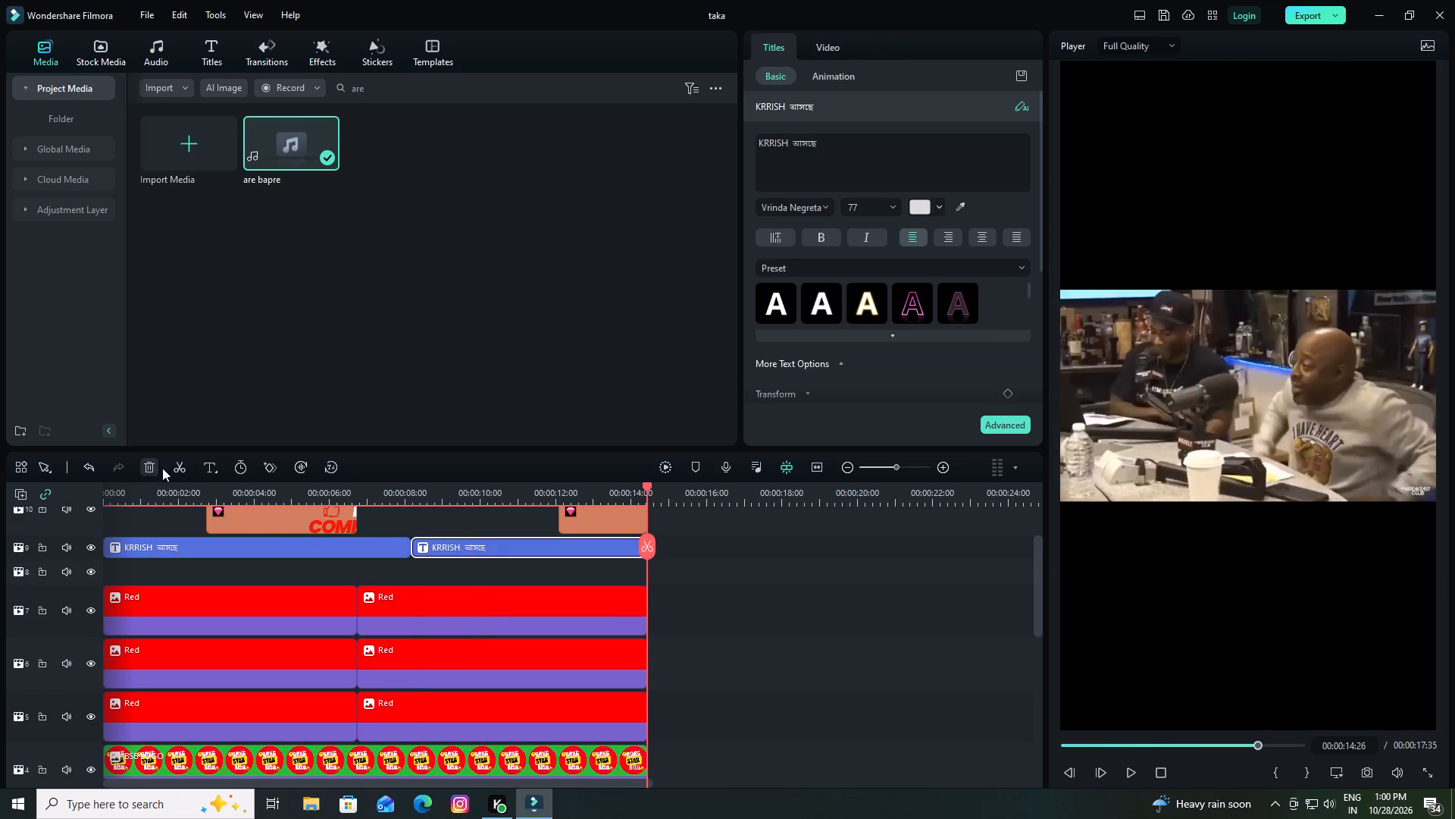